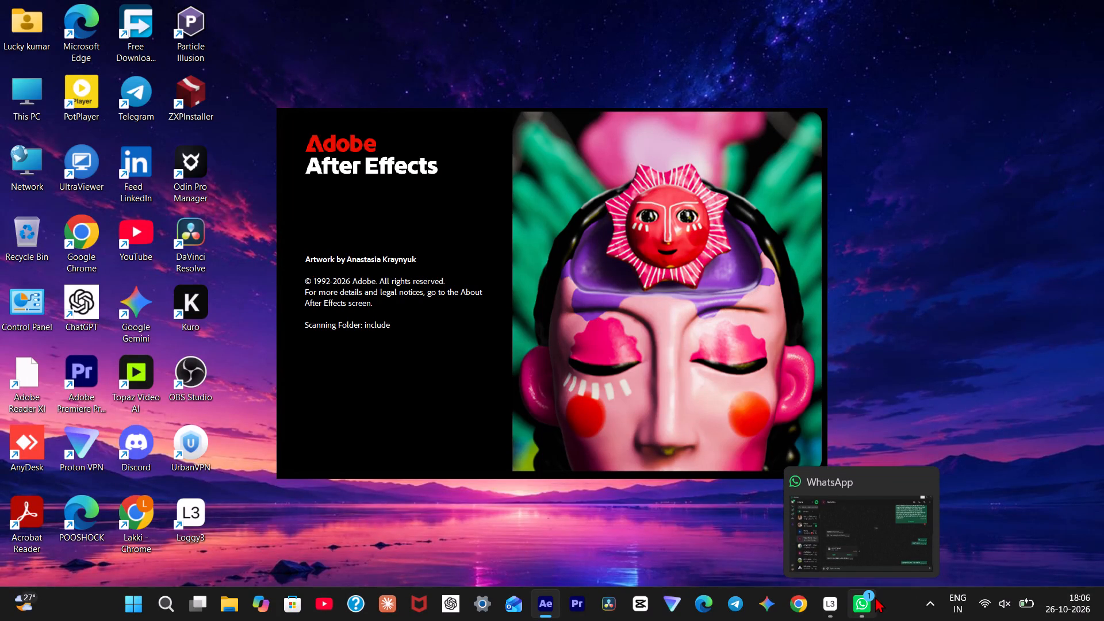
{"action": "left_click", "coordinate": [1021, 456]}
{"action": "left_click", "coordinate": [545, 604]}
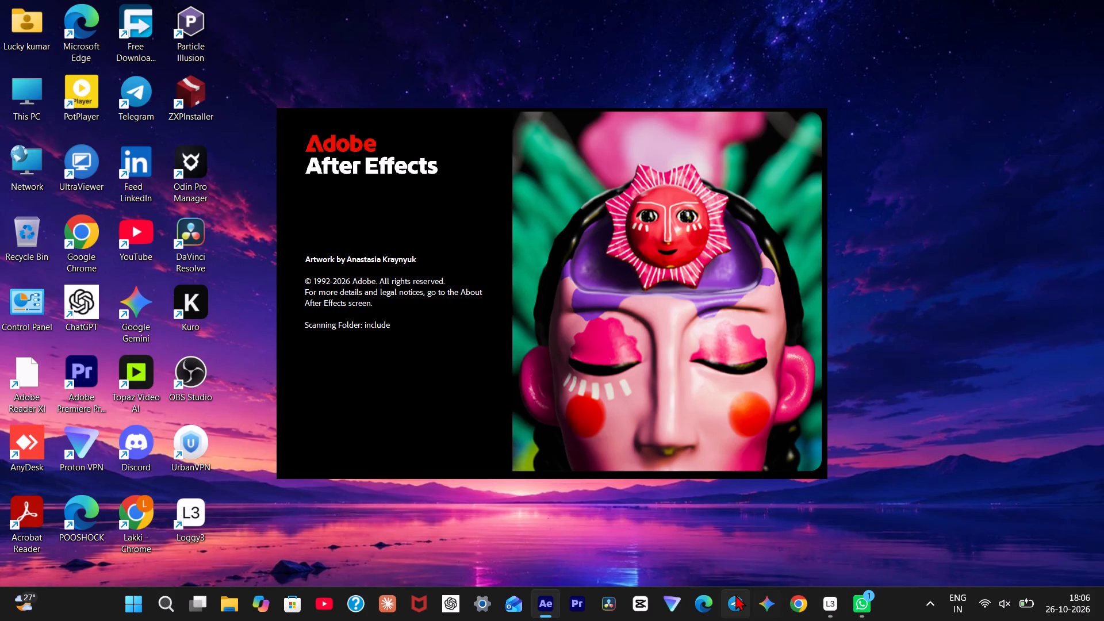
Open File Explorer and search the visutosh project folder for "meme".
{"action": "left_click", "coordinate": [237, 603]}
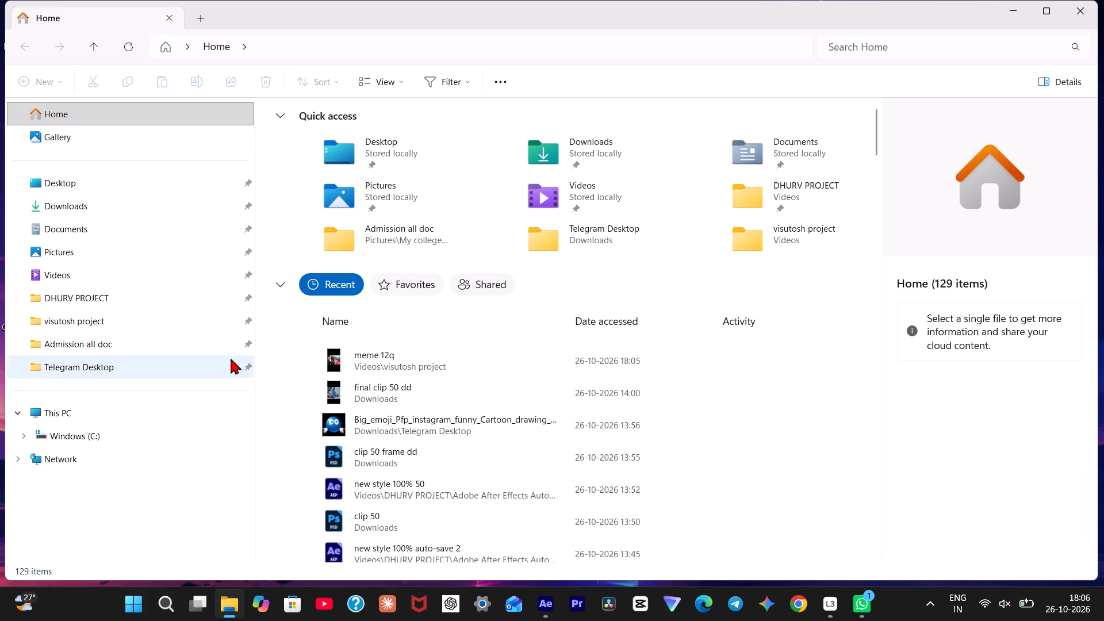
{"action": "left_click", "coordinate": [102, 316]}
{"action": "left_click", "coordinate": [865, 48]}
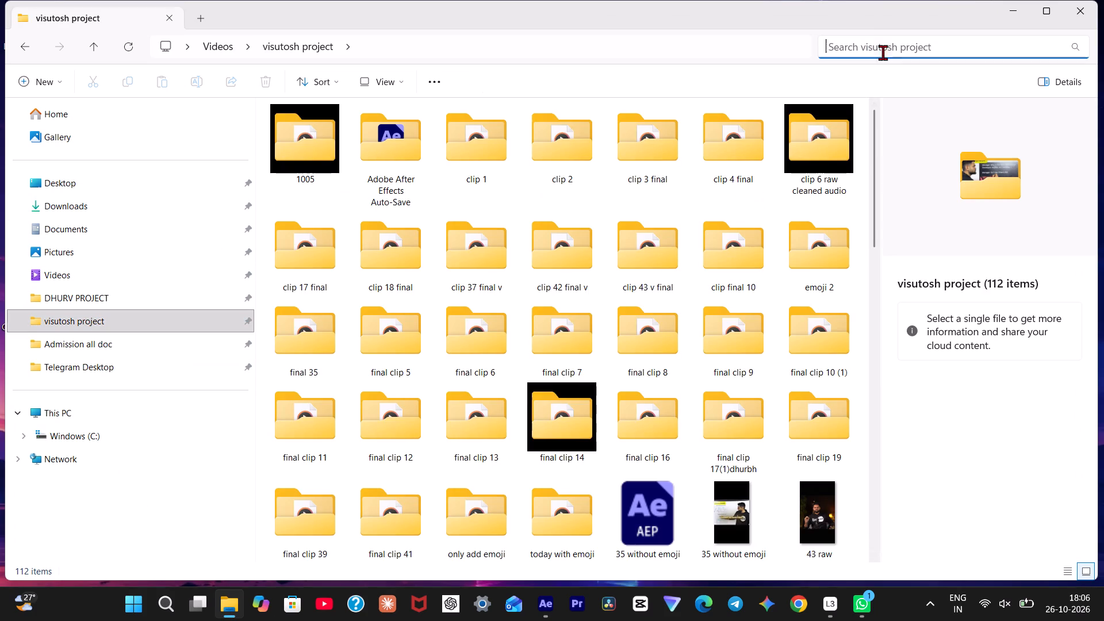
{"action": "key", "text": "m"}
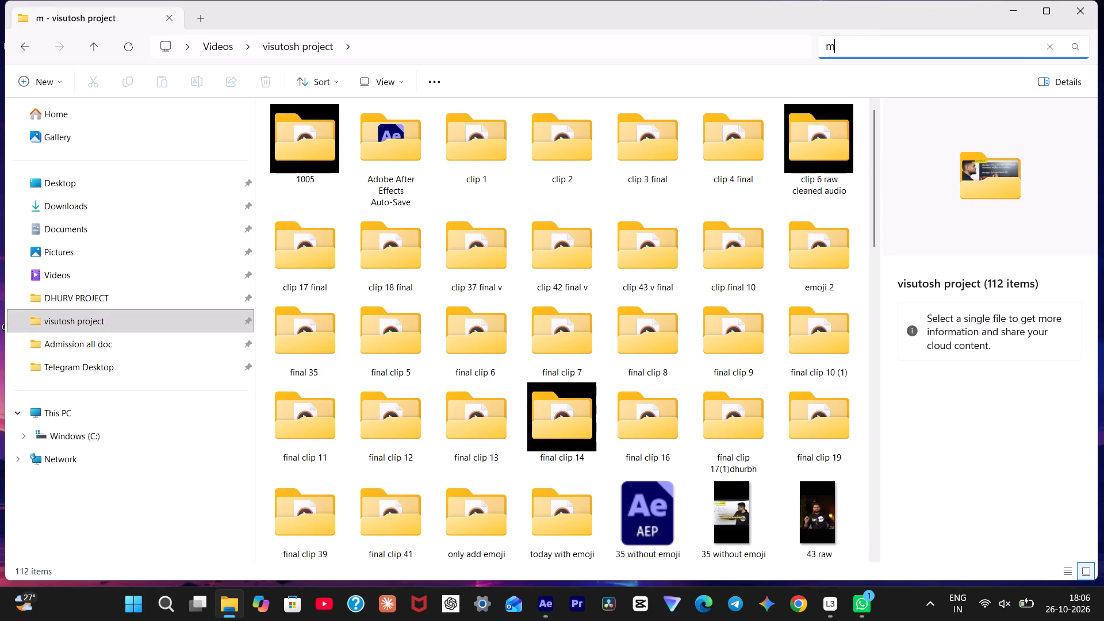
{"action": "type", "text": "eme"}
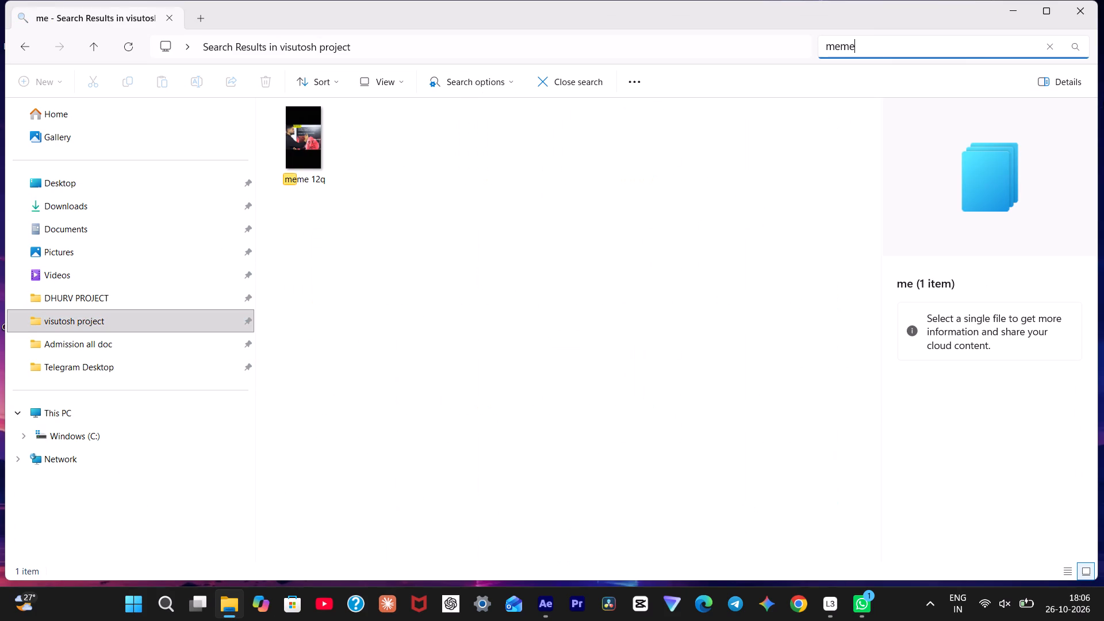
Switch to After Effects, start a new project and create a 1080x1920, 30 fps composition named "meme 12q".
{"action": "key", "text": "alt+Tab"}
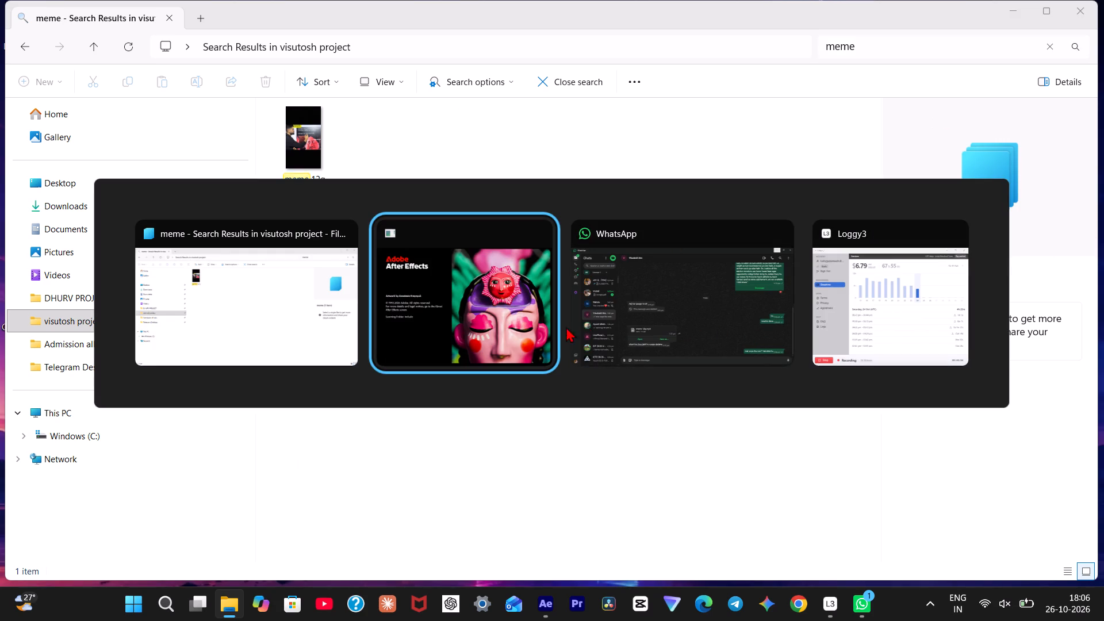
{"action": "left_click", "coordinate": [546, 324], "text": "alt"}
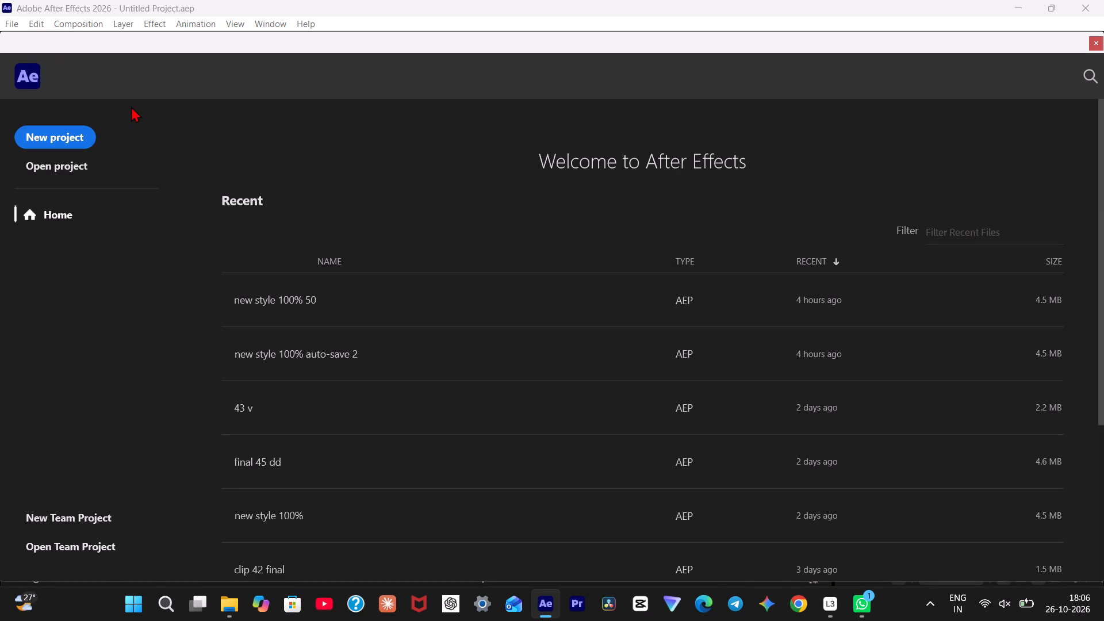
{"action": "left_click", "coordinate": [79, 133]}
{"action": "left_click", "coordinate": [894, 309]}
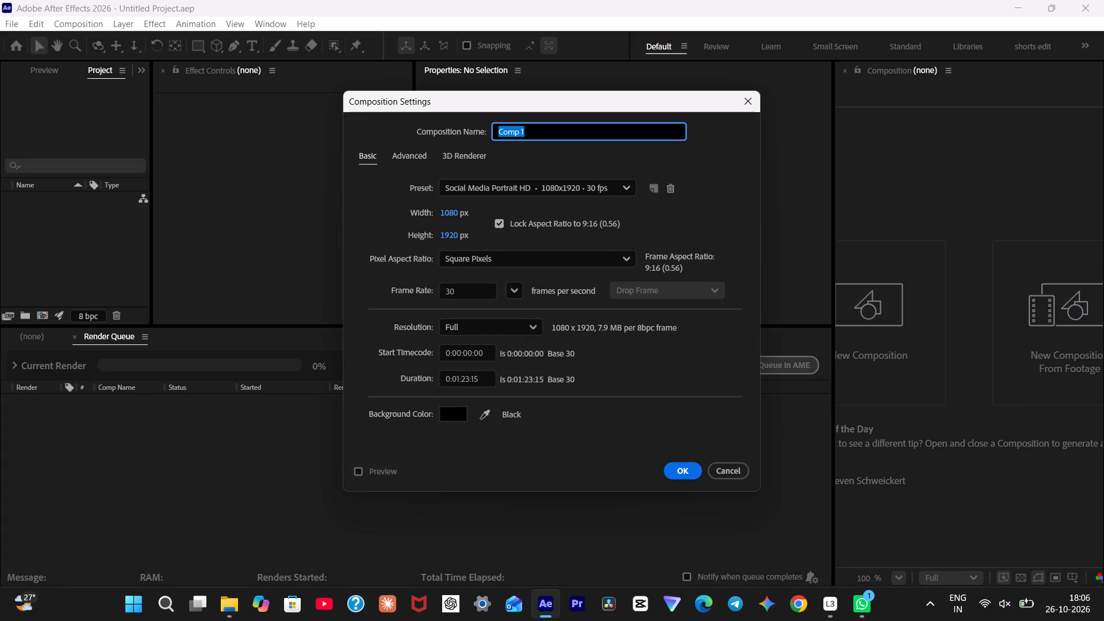
{"action": "type", "text": "meme 12"}
{"action": "key", "text": "space"}
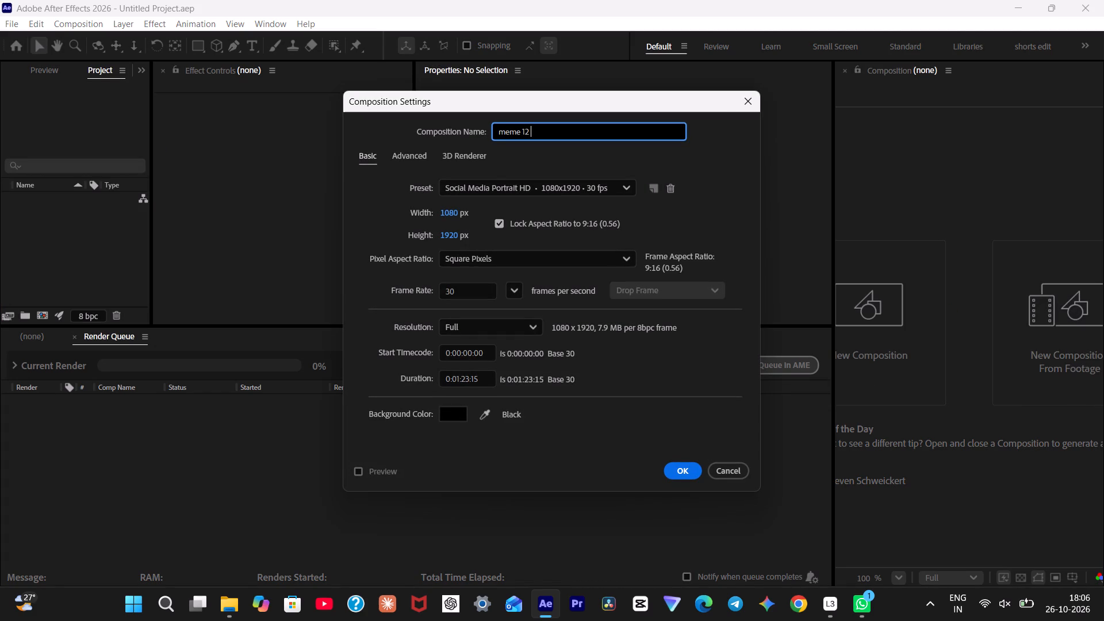
{"action": "key", "text": "BackSpace"}
{"action": "key", "text": "q"}
{"action": "key", "text": "Return"}
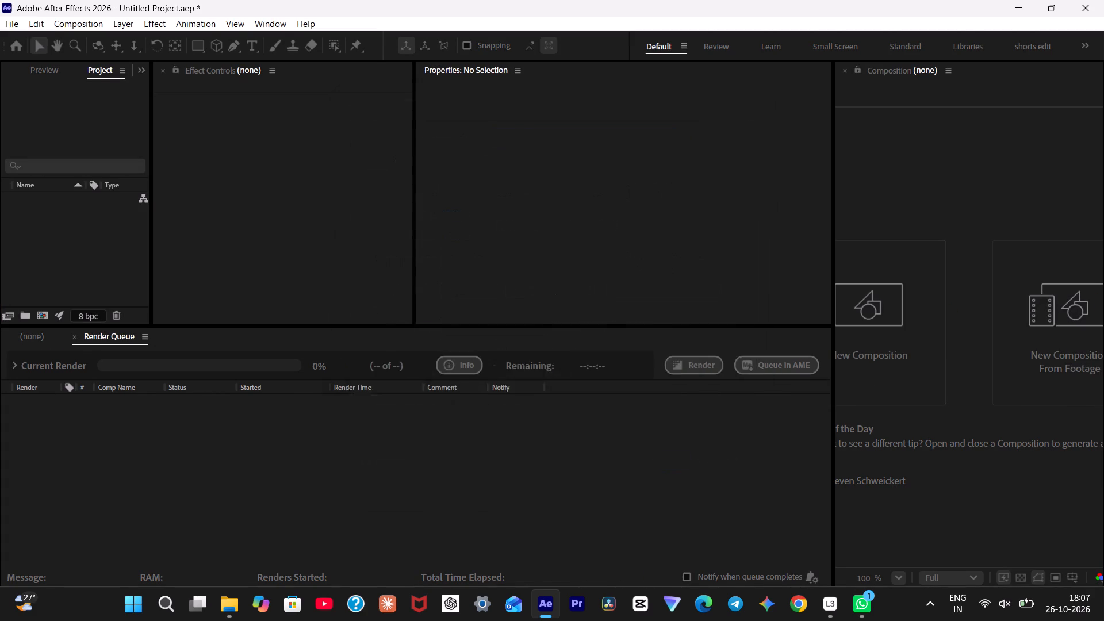
Bring the meme 12q video from File Explorer into the After Effects composition's timeline as a layer starting at 0:00.
{"action": "key", "text": "alt+Tab"}
{"action": "left_click", "coordinate": [434, 300], "text": "alt"}
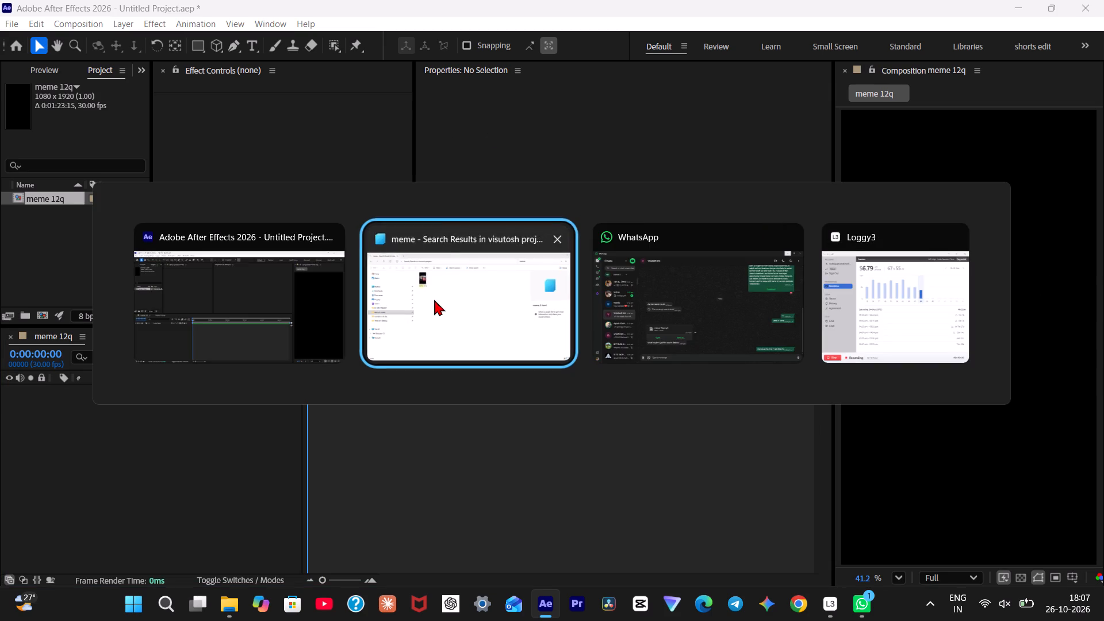
{"action": "left_click_drag", "start_coordinate": [297, 124], "coordinate": [497, 243]}
{"action": "key", "text": "alt+Tab"}
{"action": "left_click_drag", "start_coordinate": [334, 314], "coordinate": [190, 401]}
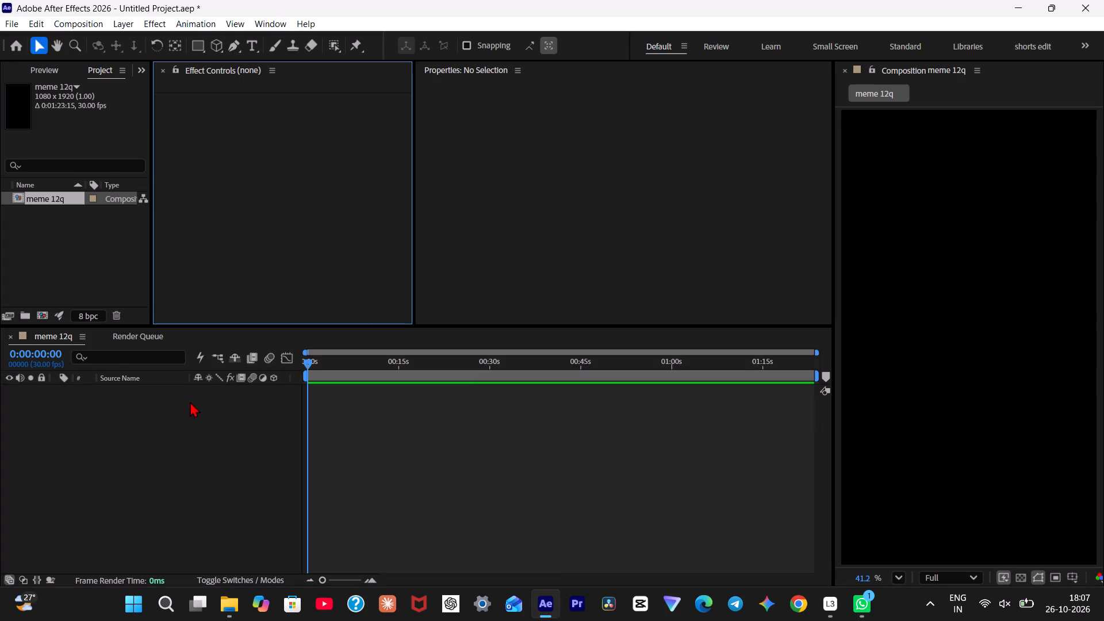
{"action": "left_click_drag", "start_coordinate": [190, 401], "coordinate": [187, 404]}
{"action": "key", "text": "alt+Tab"}
{"action": "left_click_drag", "start_coordinate": [329, 162], "coordinate": [359, 212]}
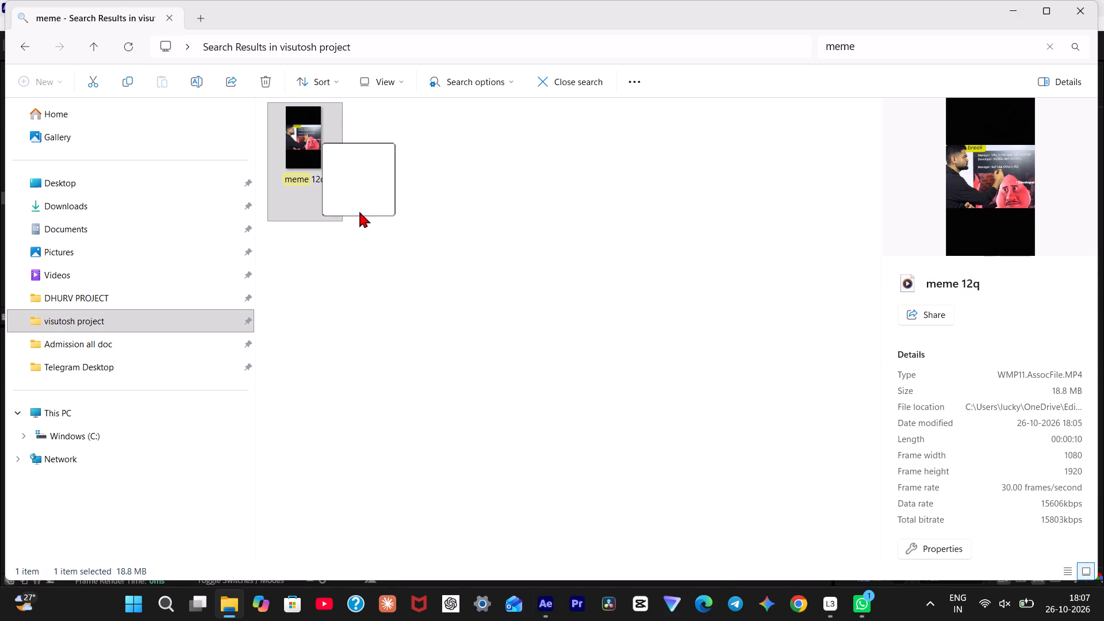
{"action": "left_click_drag", "start_coordinate": [359, 212], "coordinate": [204, 474]}
{"action": "key", "text": "alt+Tab"}
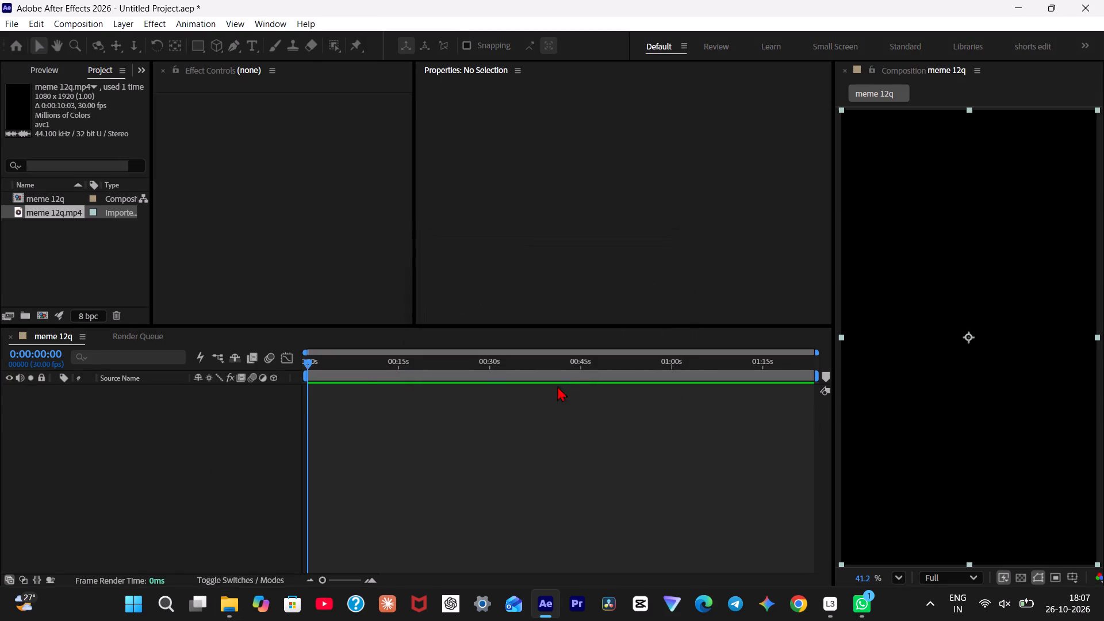
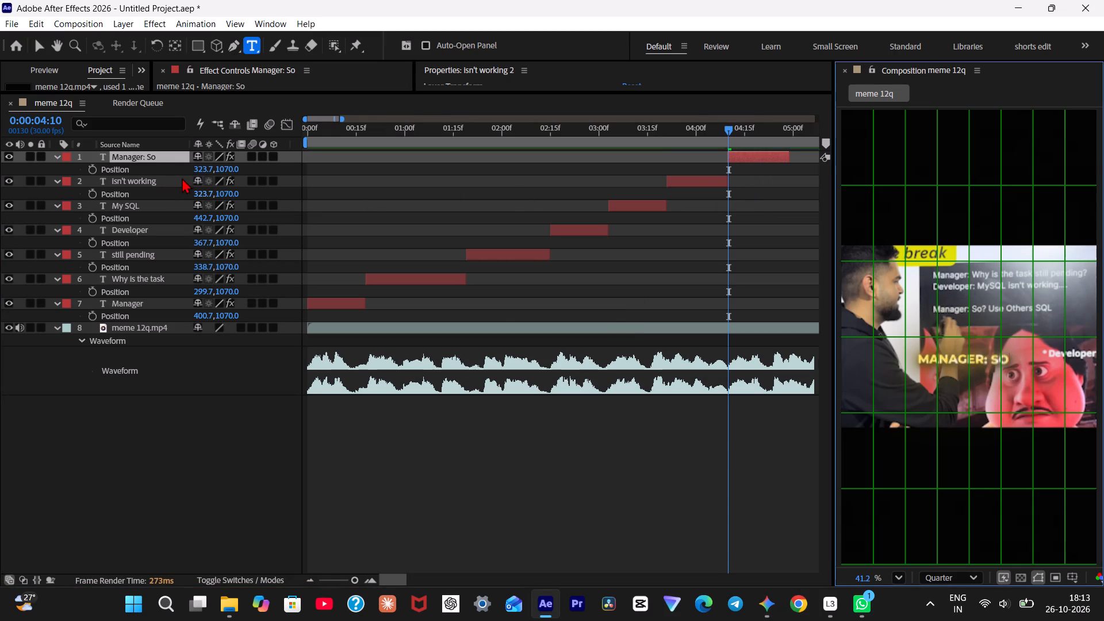
{"action": "left_click_drag", "start_coordinate": [204, 166], "coordinate": [319, 179]}
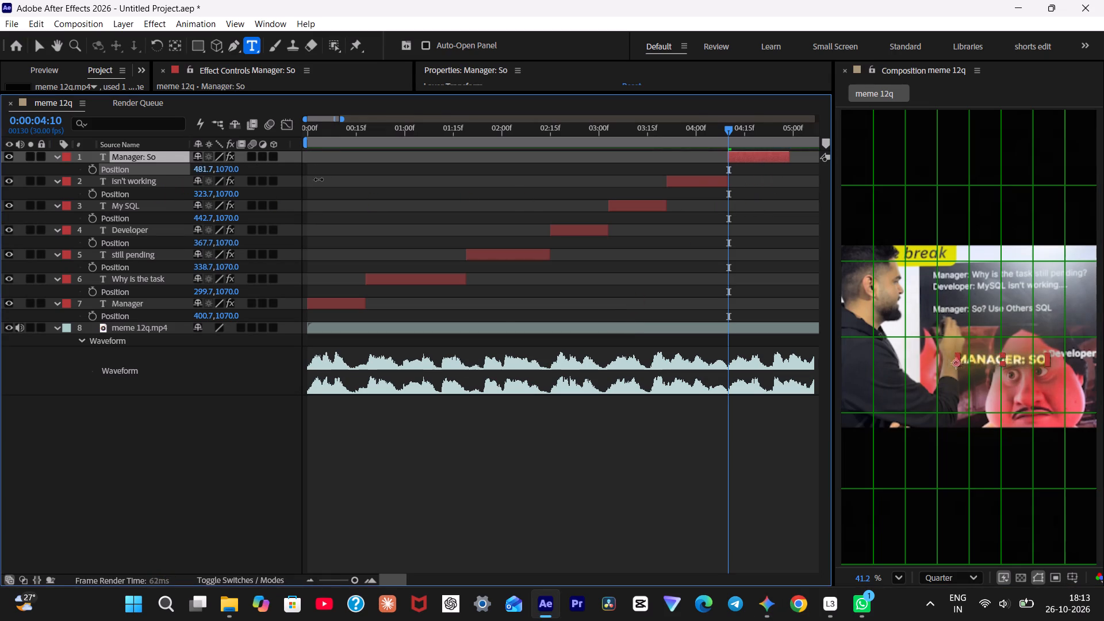
{"action": "left_click_drag", "start_coordinate": [319, 179], "coordinate": [251, 196]}
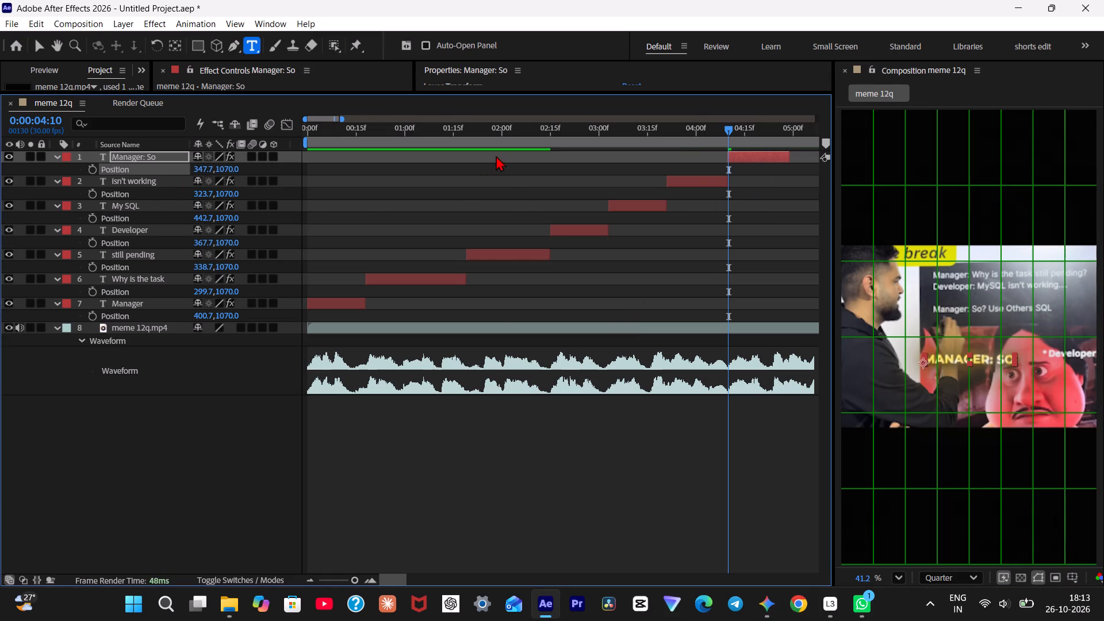
Play in short bursts from the "Developer" caption past the "Manager: So" caption to check its timing against the speech.
{"action": "left_click_drag", "start_coordinate": [605, 142], "coordinate": [584, 143]}
{"action": "key", "text": "space"}
{"action": "key", "text": "space"}
{"action": "key", "text": "space"}
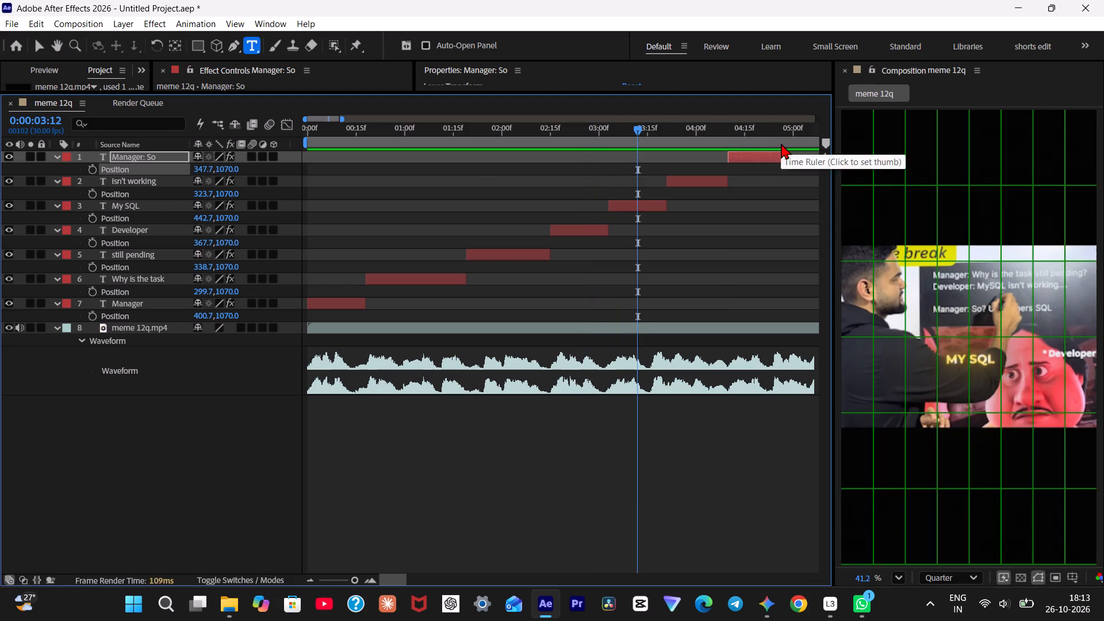
{"action": "key", "text": "space"}
{"action": "key", "text": "space"}
{"action": "key", "text": "space"}
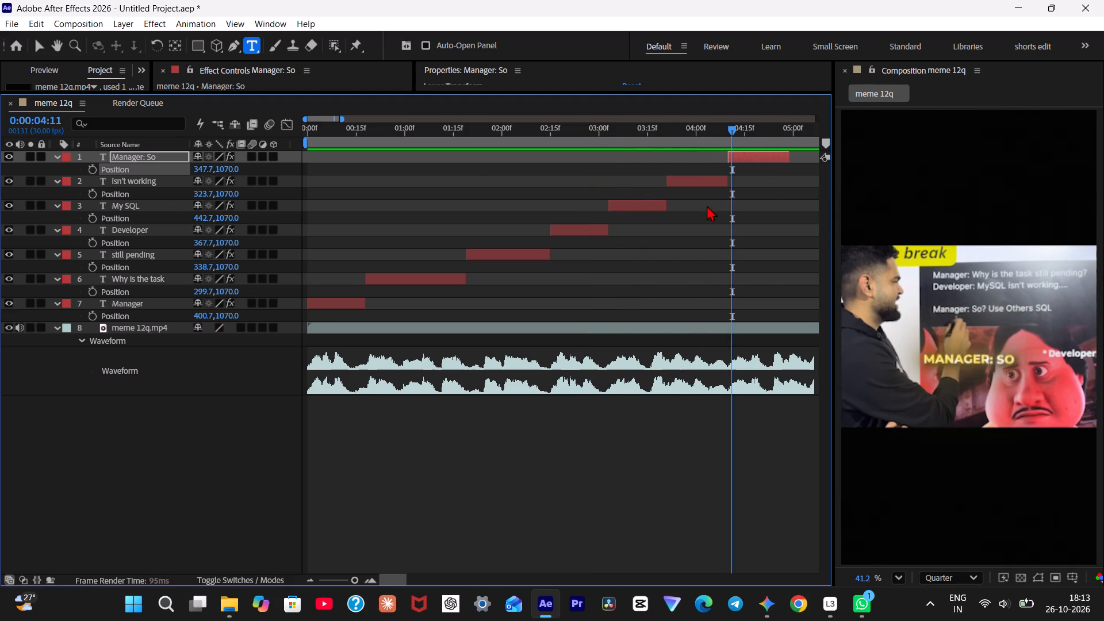
{"action": "key", "text": "space"}
{"action": "key", "text": "space"}
{"action": "key", "text": "space"}
{"action": "key", "text": "space"}
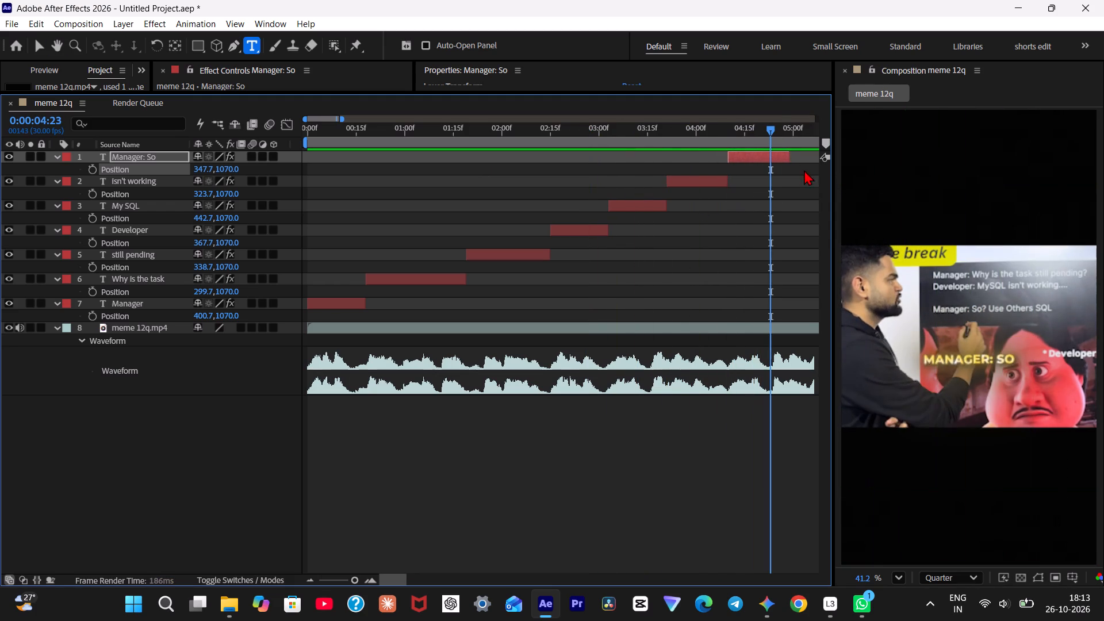
{"action": "key", "text": "space"}
{"action": "key", "text": "space"}
{"action": "key", "text": "space"}
{"action": "key", "text": "space"}
{"action": "key", "text": "space"}
{"action": "key", "text": "space"}
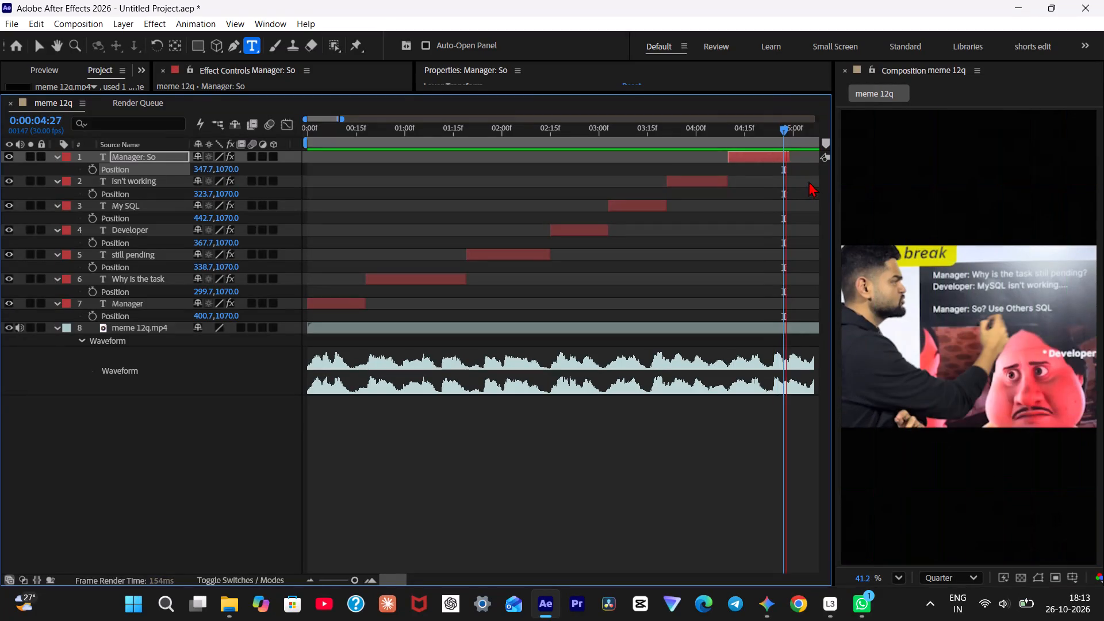
{"action": "key", "text": "space"}
{"action": "key", "text": "space"}
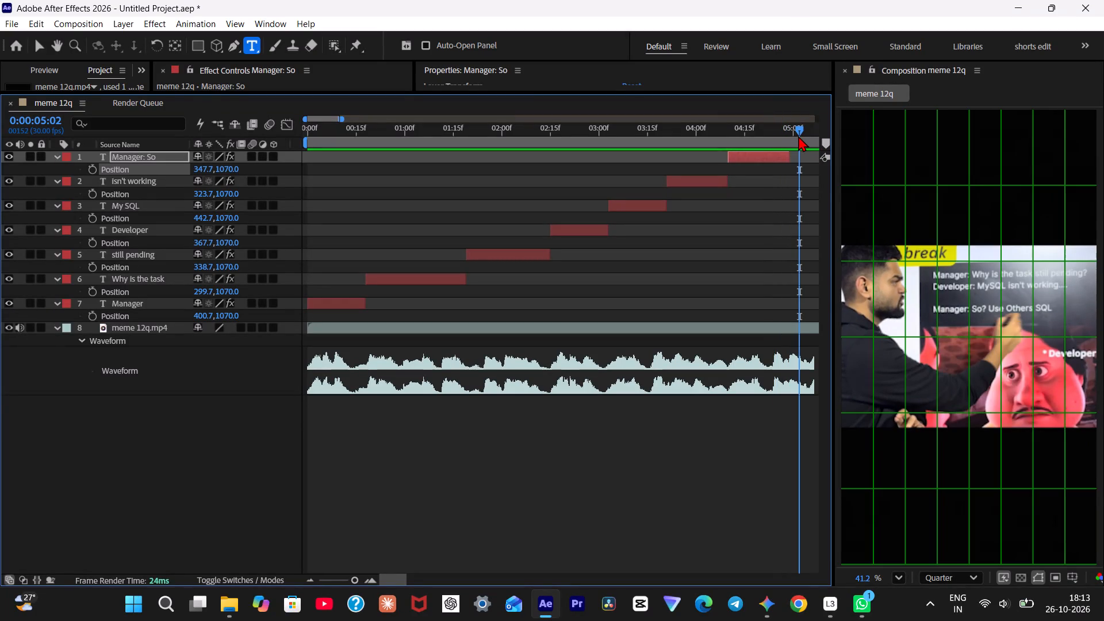
Replay from 0:00:04:29 in short bursts to find where the phrase following "Manager: So" ends, and park at 0:00:05:10.
{"action": "left_click_drag", "start_coordinate": [798, 136], "coordinate": [791, 144]}
{"action": "key", "text": "space"}
{"action": "key", "text": "space"}
{"action": "key", "text": "space"}
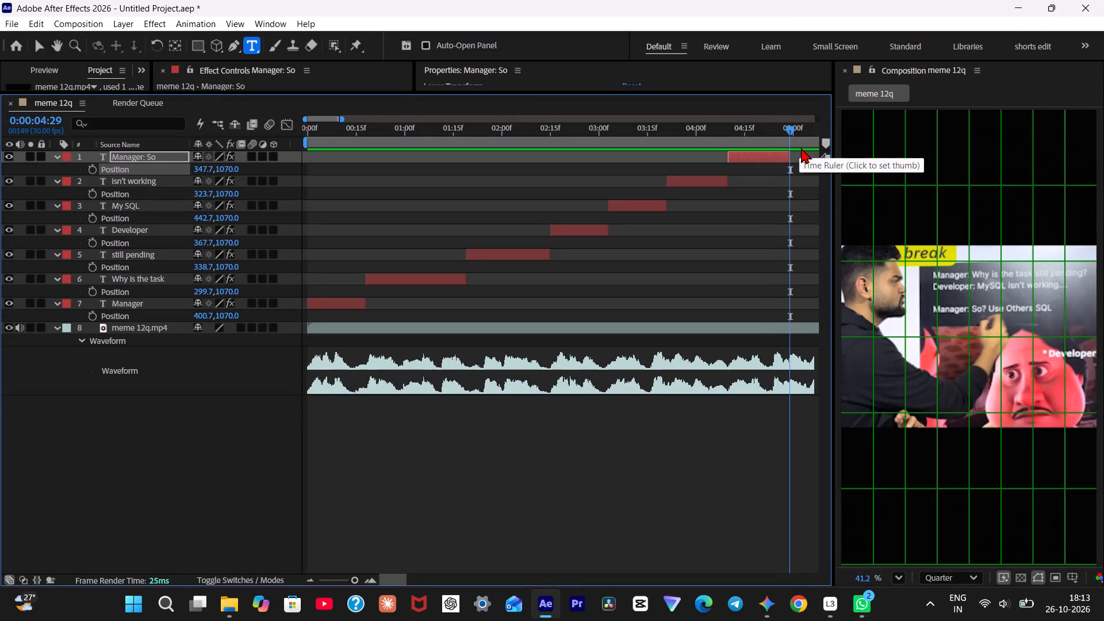
{"action": "key", "text": "space"}
{"action": "key", "text": "space"}
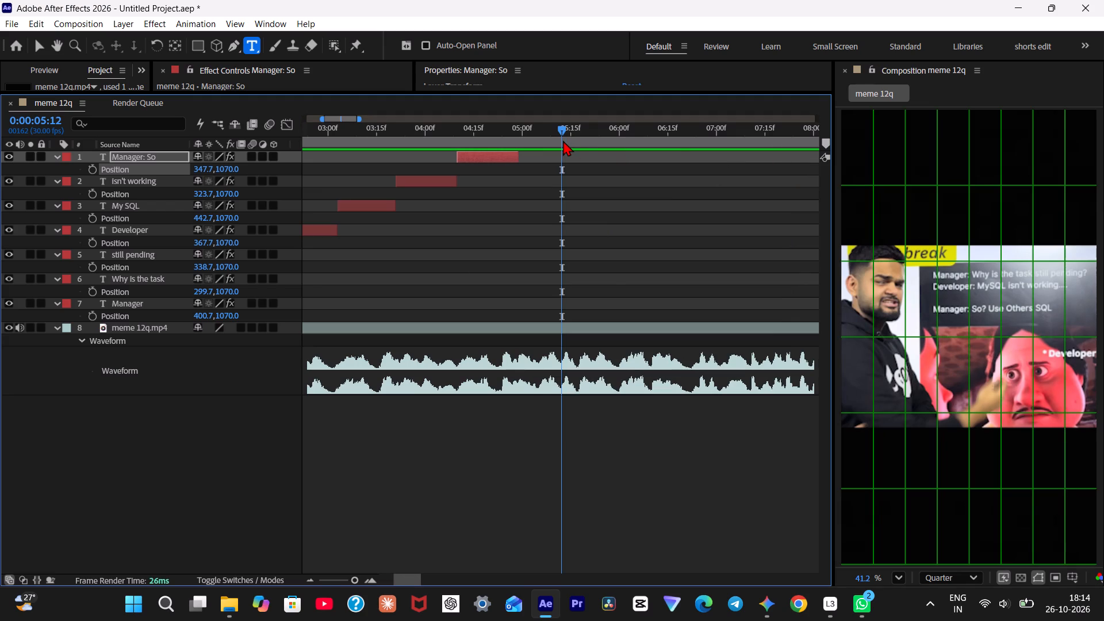
{"action": "left_click", "coordinate": [555, 134]}
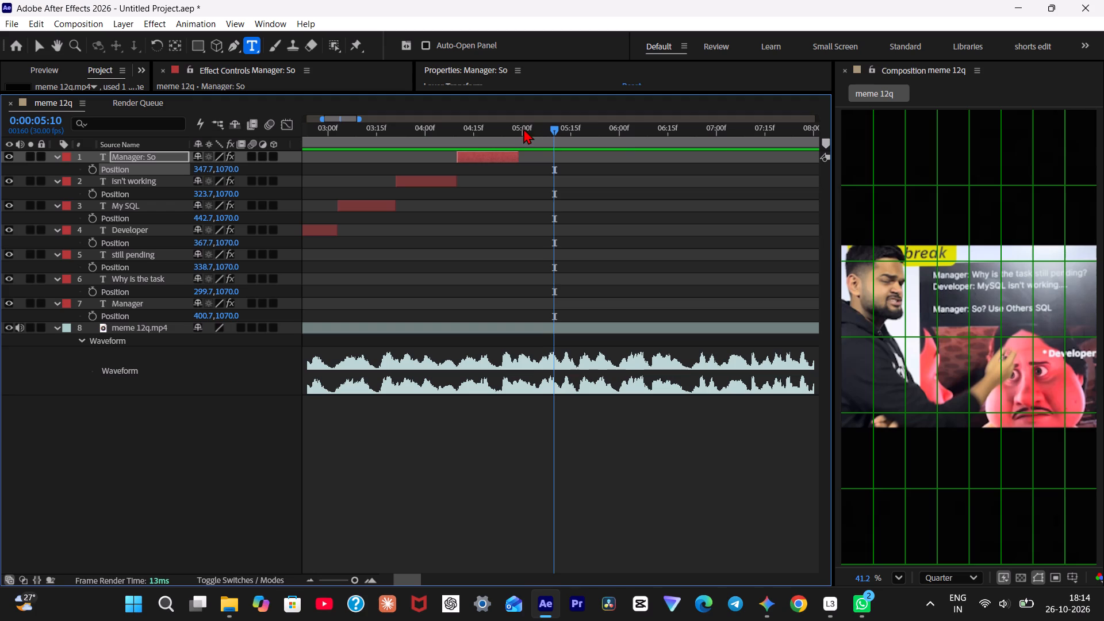
Scrub back and forth across the "My SQL", "isn't working" and "Manager: So" captions to check their change points against the speech.
{"action": "left_click_drag", "start_coordinate": [515, 133], "coordinate": [493, 136]}
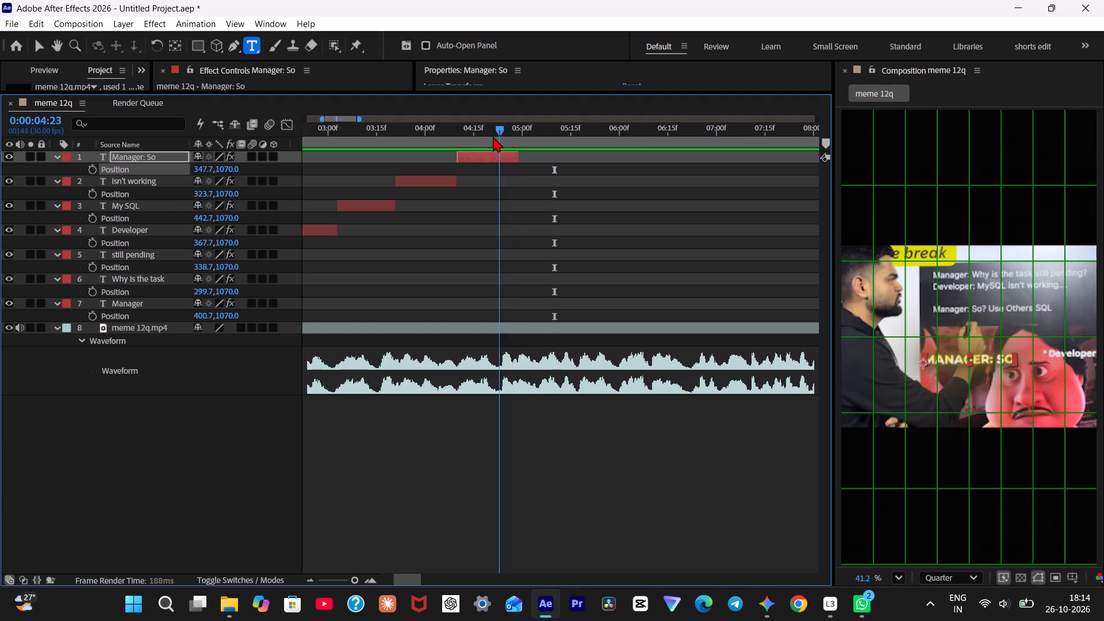
{"action": "left_click_drag", "start_coordinate": [493, 136], "coordinate": [455, 143]}
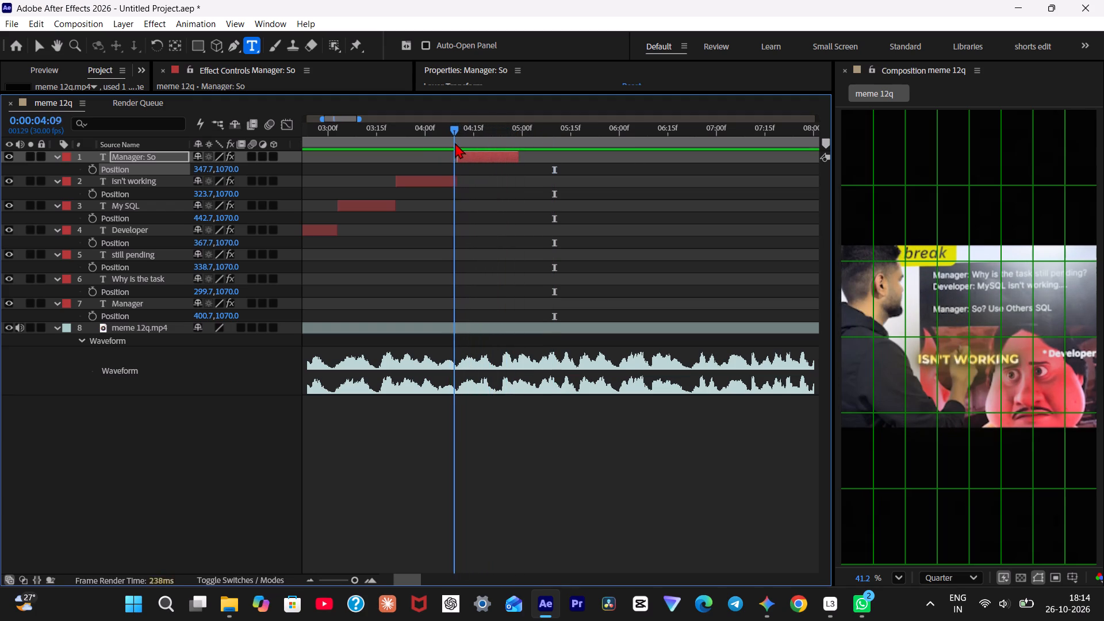
{"action": "left_click_drag", "start_coordinate": [455, 143], "coordinate": [340, 140]}
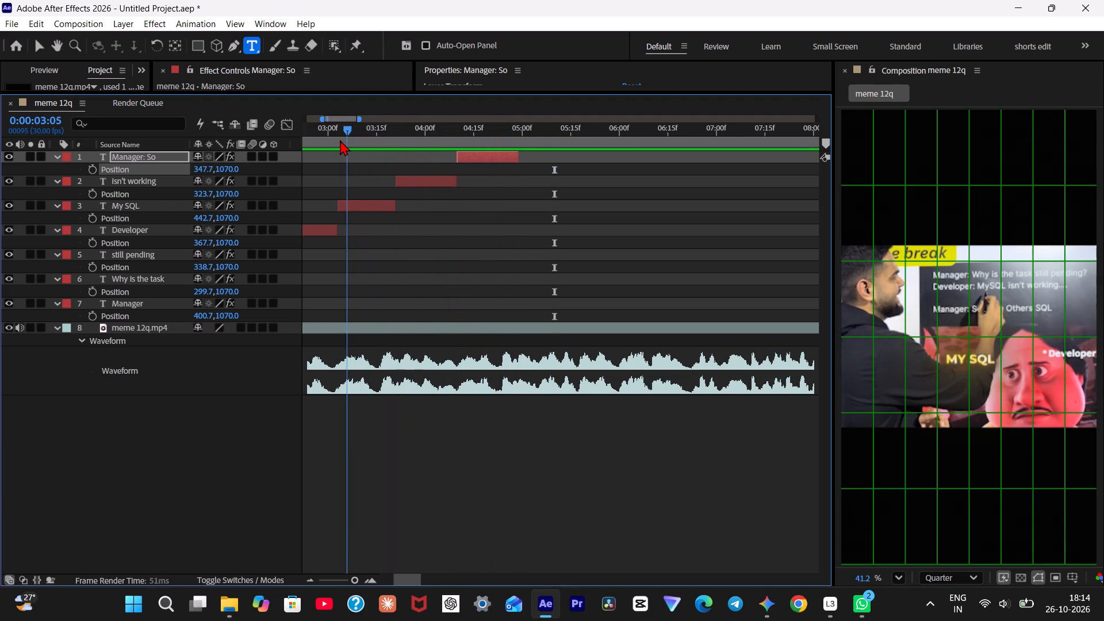
{"action": "left_click_drag", "start_coordinate": [340, 140], "coordinate": [351, 132]}
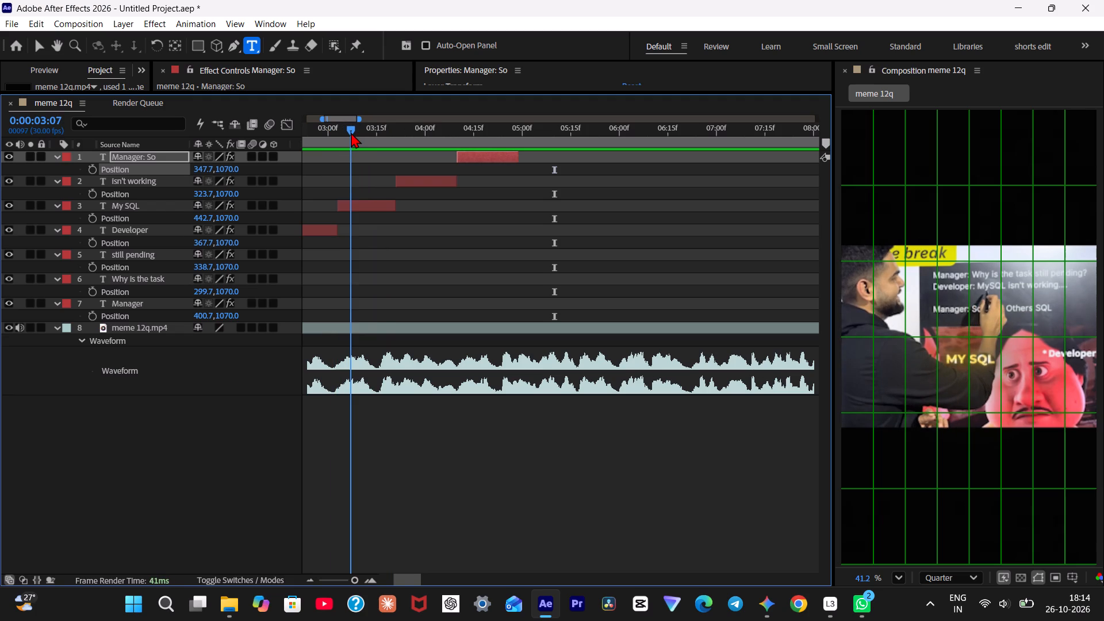
{"action": "left_click_drag", "start_coordinate": [351, 132], "coordinate": [354, 131]}
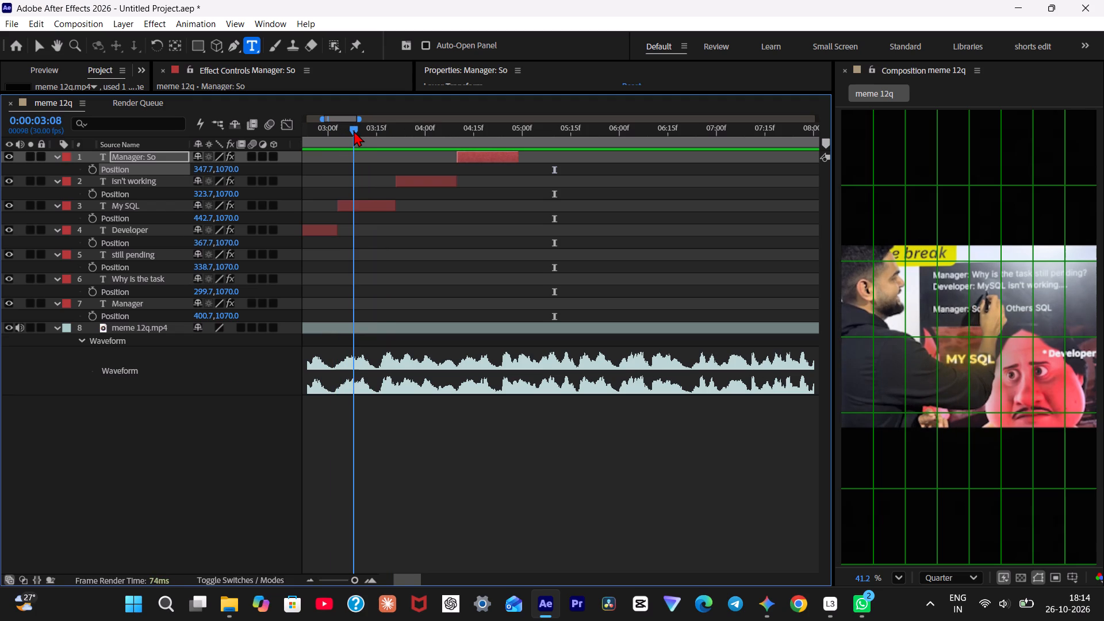
{"action": "left_click_drag", "start_coordinate": [354, 131], "coordinate": [359, 131]}
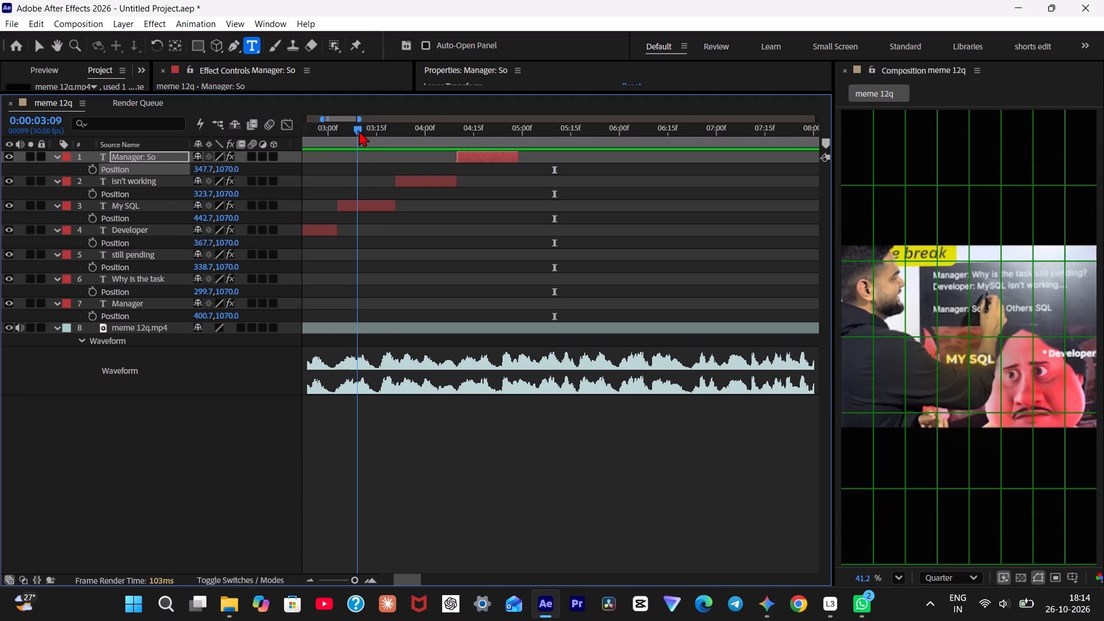
{"action": "left_click_drag", "start_coordinate": [359, 131], "coordinate": [409, 131]}
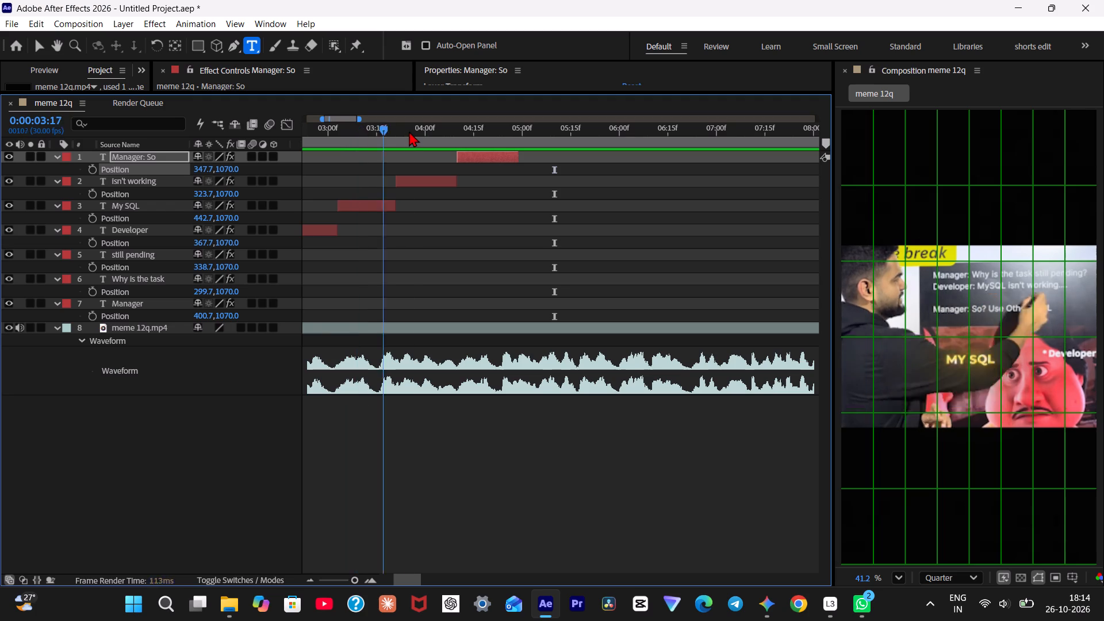
{"action": "left_click_drag", "start_coordinate": [409, 131], "coordinate": [346, 155]}
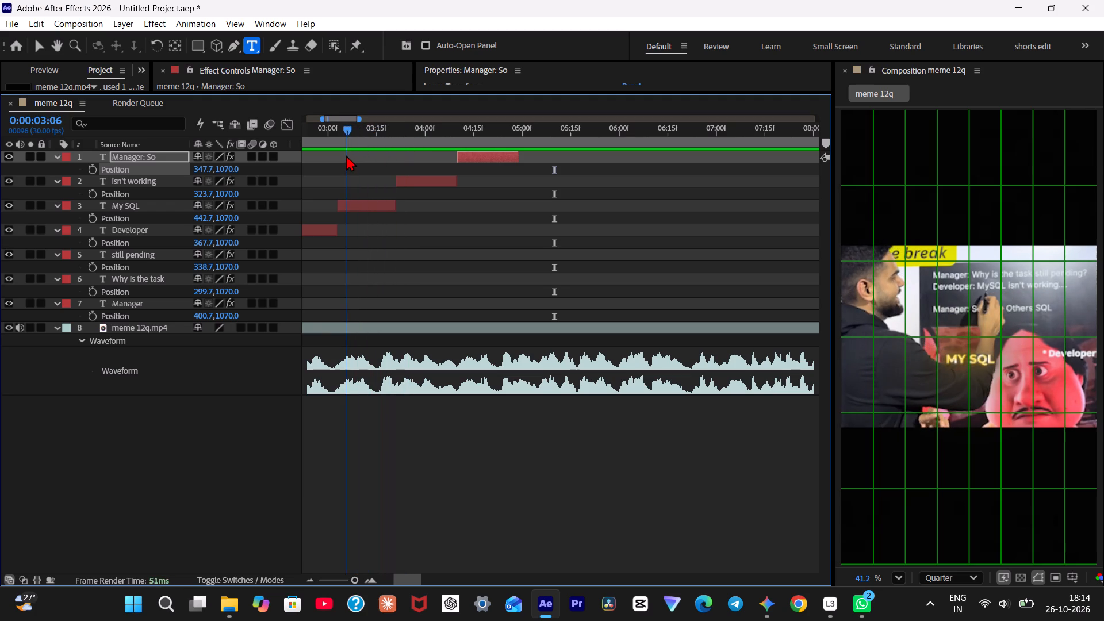
{"action": "left_click_drag", "start_coordinate": [346, 155], "coordinate": [427, 151]}
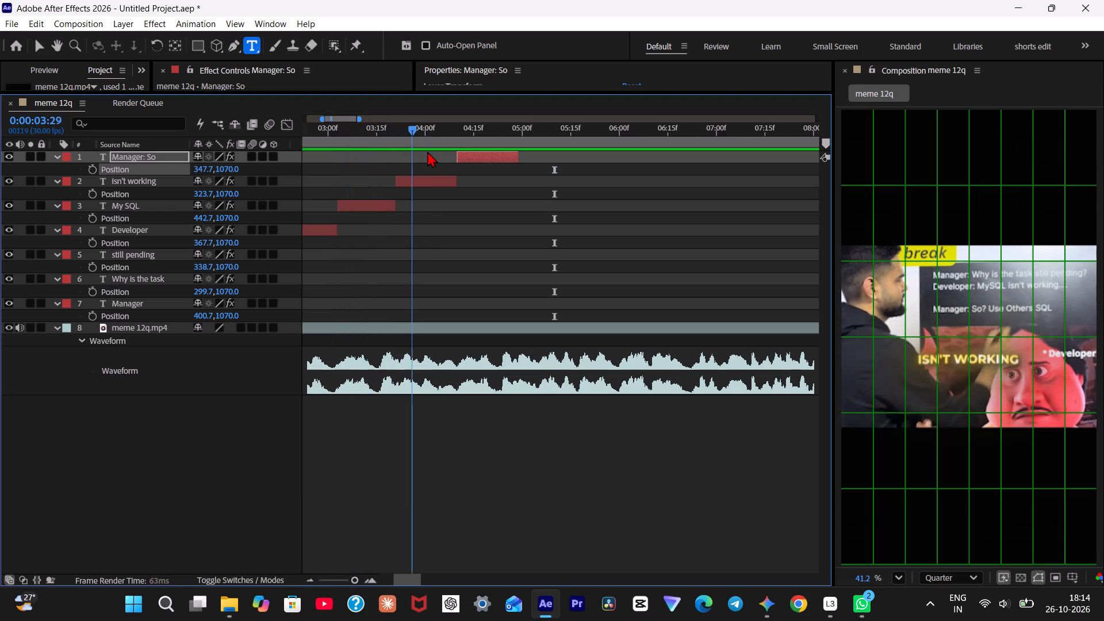
{"action": "left_click_drag", "start_coordinate": [427, 151], "coordinate": [429, 151]}
{"action": "left_click_drag", "start_coordinate": [434, 132], "coordinate": [372, 138]}
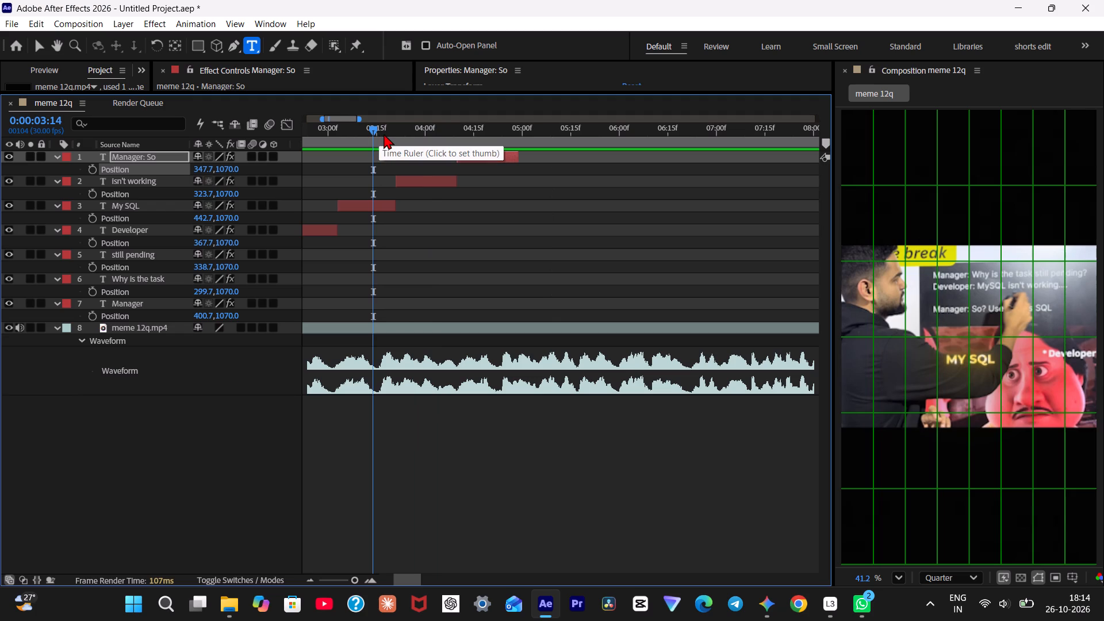
{"action": "left_click_drag", "start_coordinate": [423, 128], "coordinate": [396, 135]}
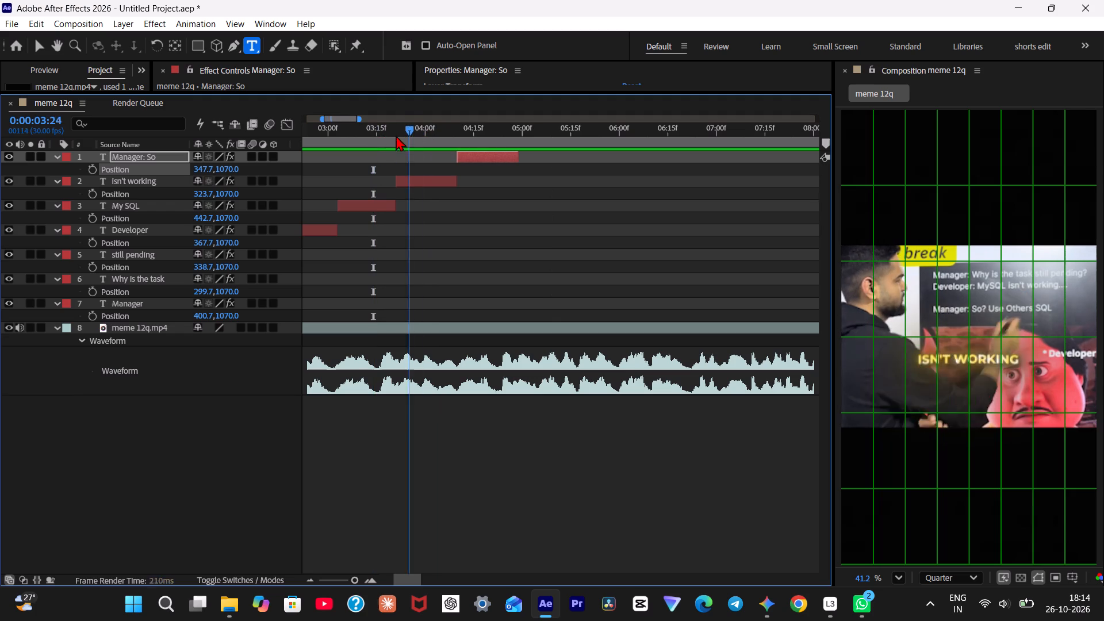
{"action": "left_click_drag", "start_coordinate": [396, 135], "coordinate": [388, 140]}
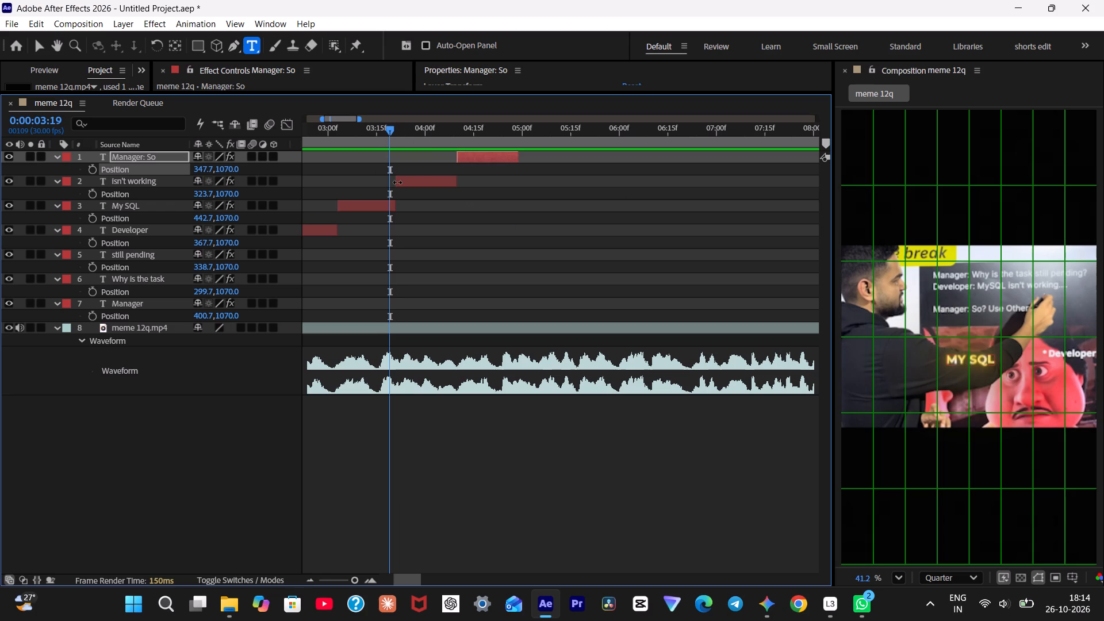
Play in short bursts from 0:00:03:02 past the end of the "Manager: So" caption to check the caption timing.
{"action": "left_click_drag", "start_coordinate": [458, 133], "coordinate": [333, 166]}
{"action": "key", "text": "space"}
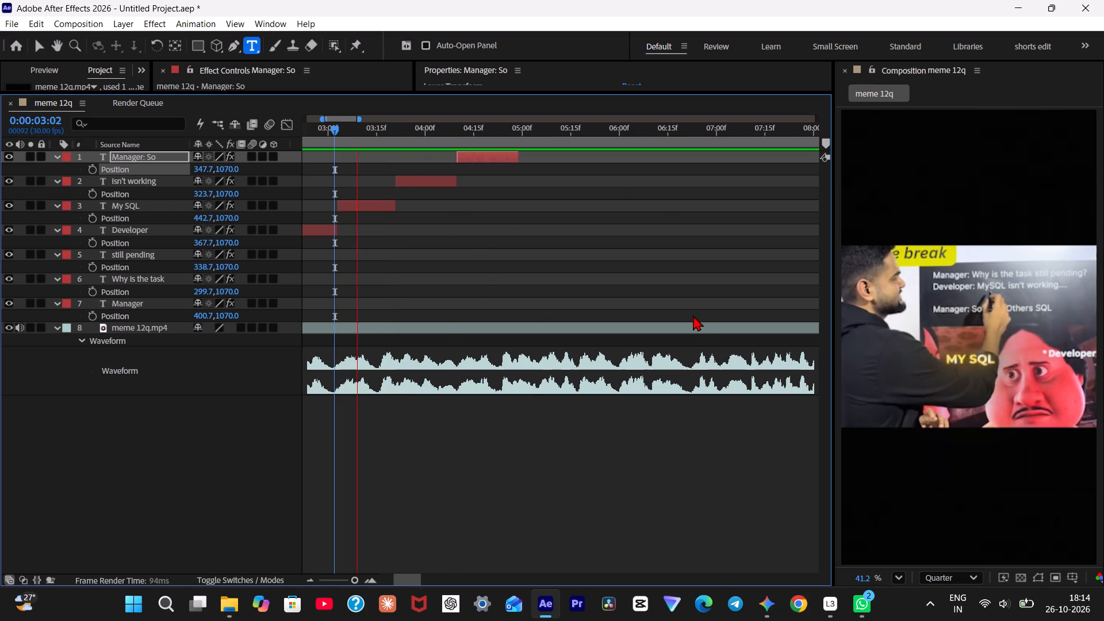
{"action": "key", "text": "space"}
{"action": "key", "text": "space"}
{"action": "key", "text": "space"}
{"action": "key", "text": "space"}
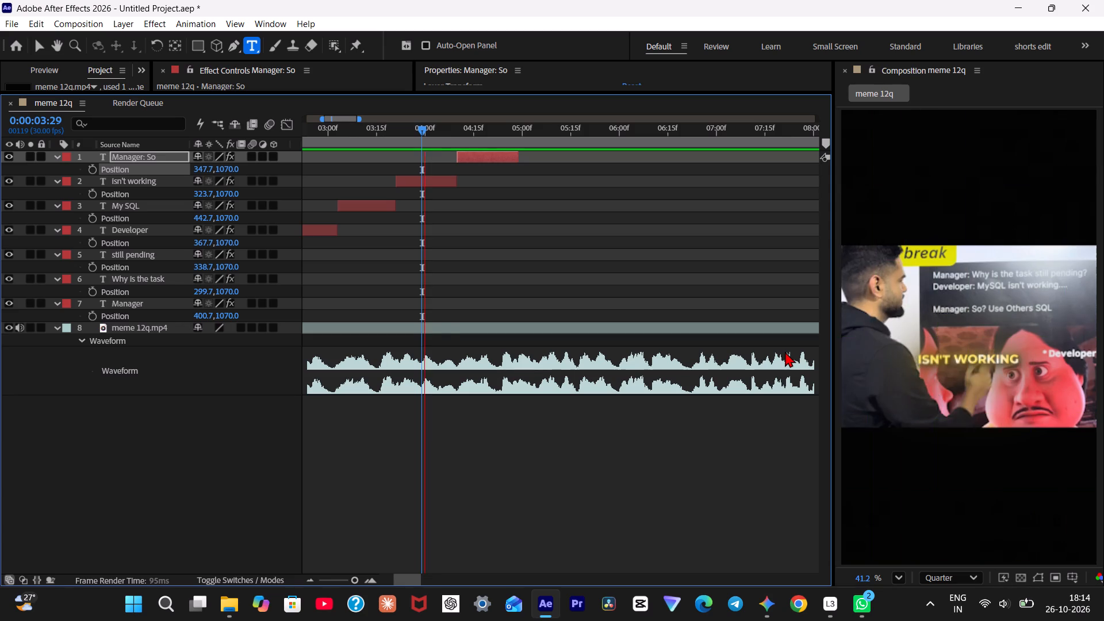
{"action": "key", "text": "space"}
{"action": "key", "text": "space"}
{"action": "key", "text": "space"}
{"action": "key", "text": "space"}
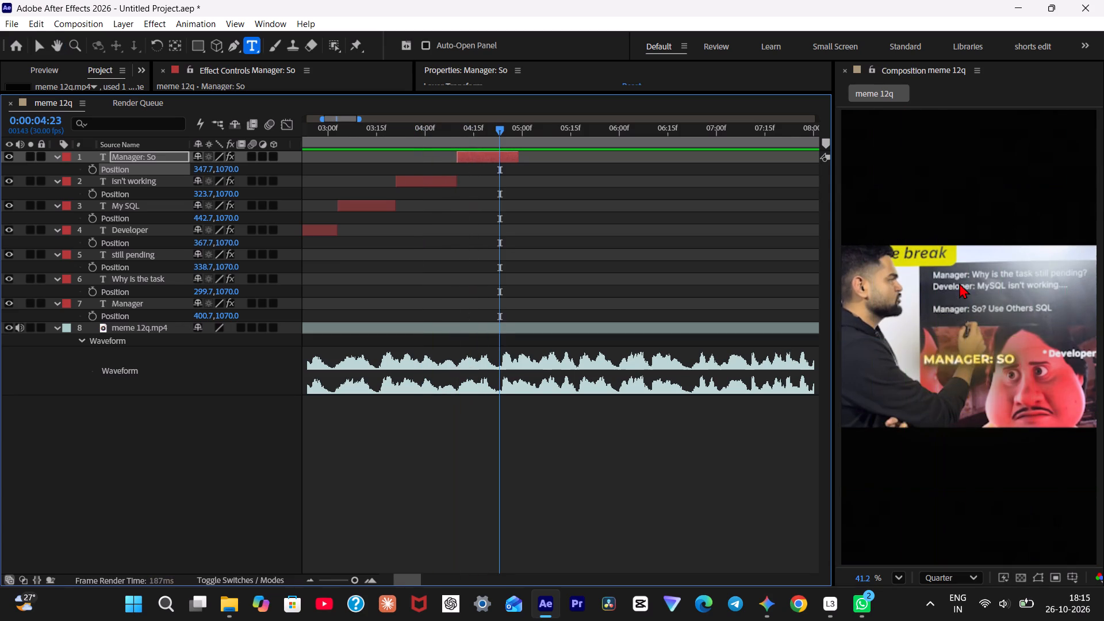
{"action": "key", "text": "space"}
{"action": "key", "text": "space"}
{"action": "key", "text": "space"}
{"action": "key", "text": "space"}
{"action": "key", "text": "space"}
{"action": "key", "text": "space"}
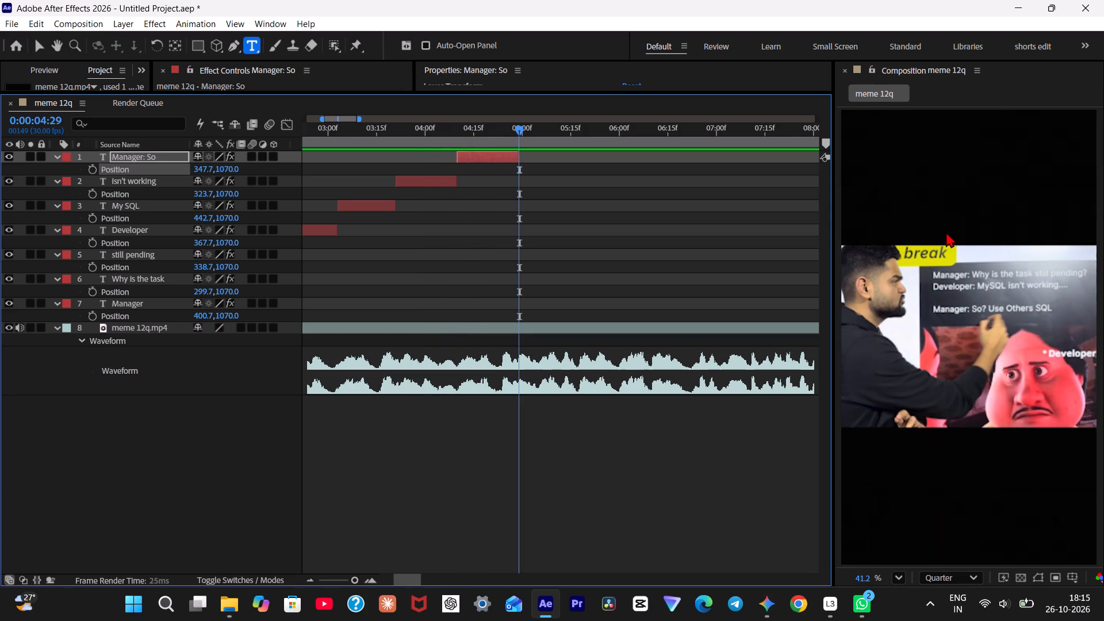
{"action": "key", "text": "space"}
Duplicate the "Manager: So" text layer, start the copy at 0:00:04:29, and show its Position property.
{"action": "key", "text": "ctrl+d"}
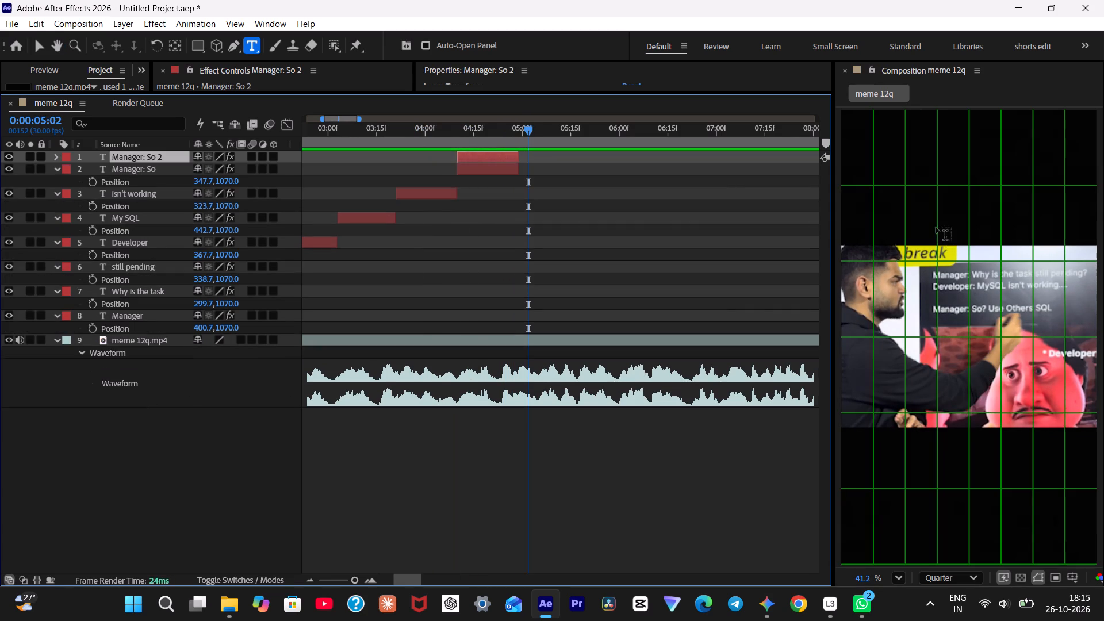
{"action": "left_click_drag", "start_coordinate": [513, 129], "coordinate": [521, 133]}
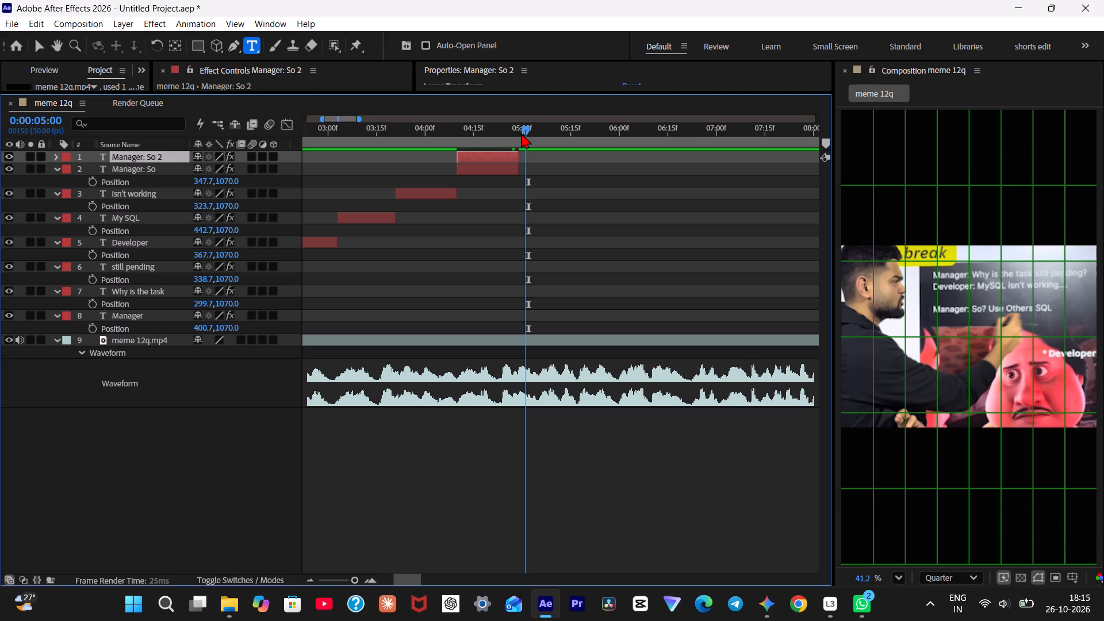
{"action": "left_click_drag", "start_coordinate": [521, 133], "coordinate": [519, 135]}
{"action": "key", "text": "bracketleft"}
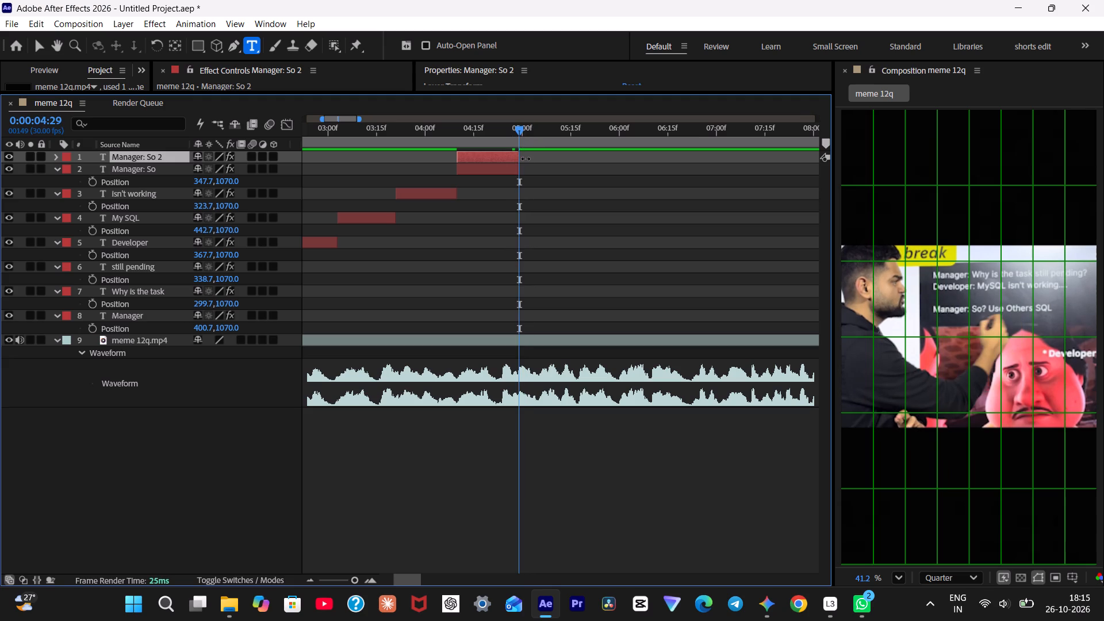
{"action": "key", "text": "p"}
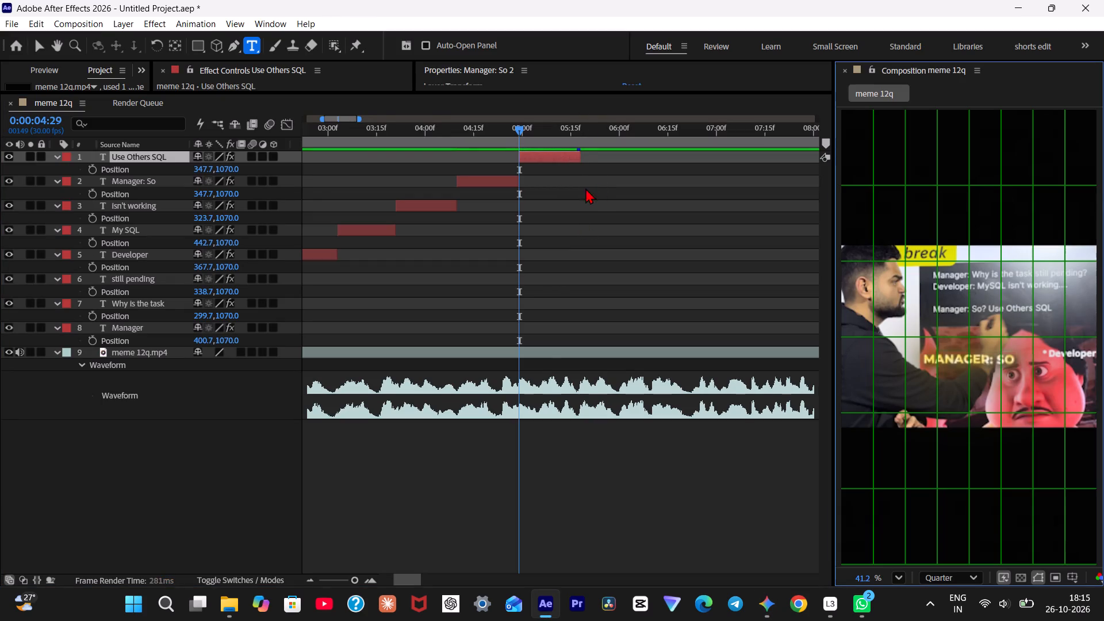
{"action": "left_click_drag", "start_coordinate": [209, 167], "coordinate": [178, 168]}
Play in short bursts from 0:00:04:02 past the "Use Others SQL" caption to check its timing against the speech.
{"action": "left_click_drag", "start_coordinate": [373, 125], "coordinate": [431, 136]}
{"action": "key", "text": "space"}
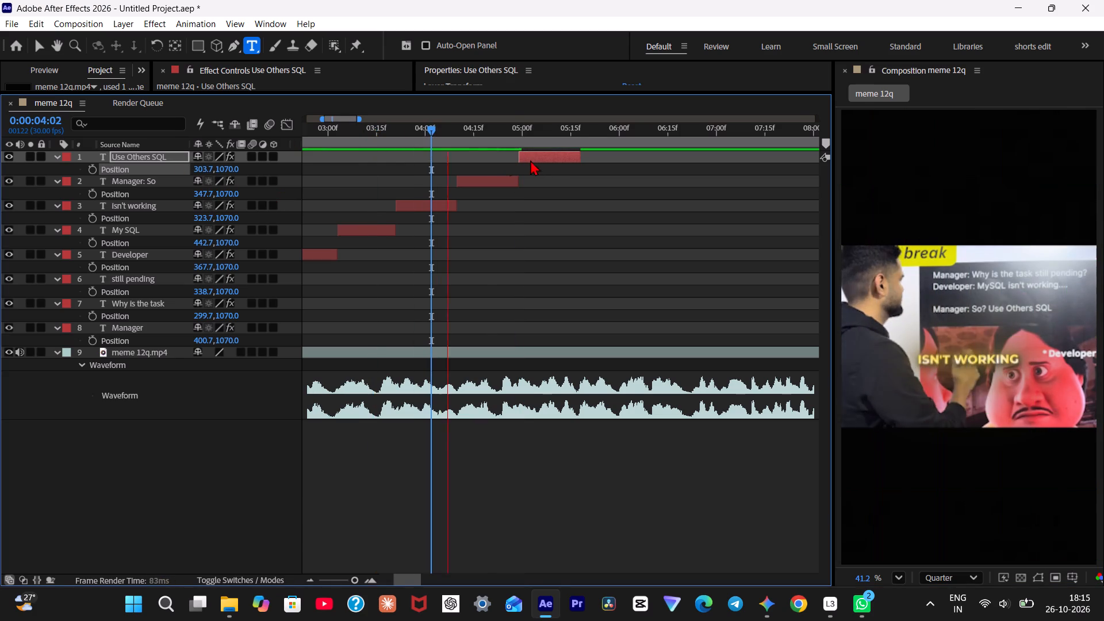
{"action": "key", "text": "space"}
{"action": "key", "text": "space"}
{"action": "key", "text": "space"}
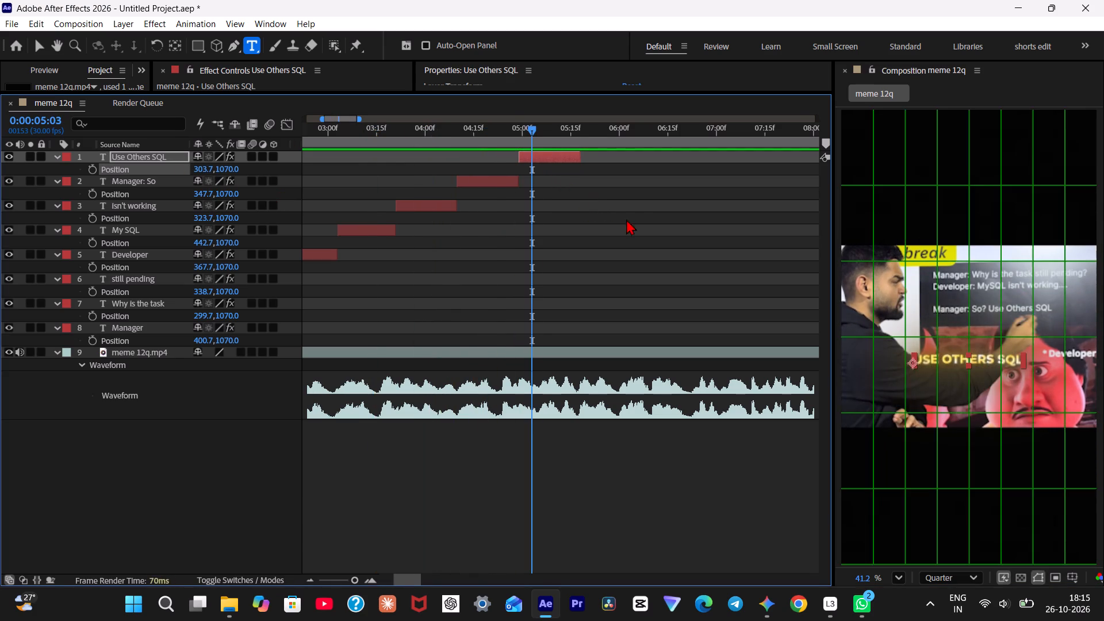
{"action": "key", "text": "space"}
{"action": "key", "text": "space"}
{"action": "key", "text": "space"}
{"action": "key", "text": "space"}
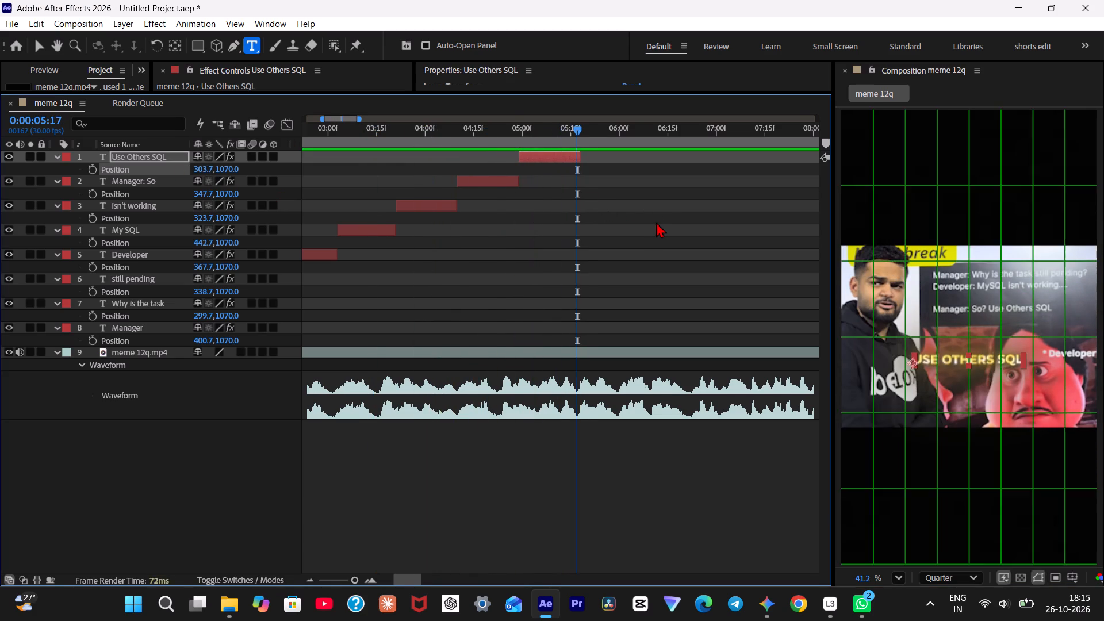
{"action": "key", "text": "space"}
{"action": "key", "text": "space"}
{"action": "key", "text": "space"}
{"action": "key", "text": "space"}
Park the playhead at 0:00:05:17, near the end of "Use Others SQL", and check the following line in the Gemini transcript.
{"action": "left_click_drag", "start_coordinate": [599, 129], "coordinate": [596, 129]}
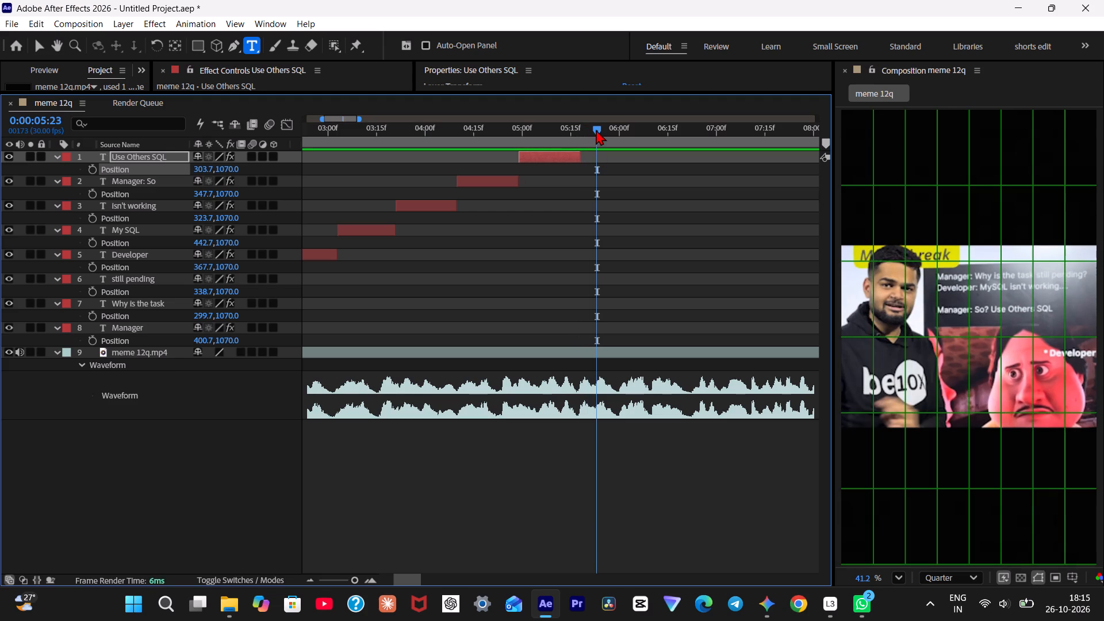
{"action": "left_click_drag", "start_coordinate": [596, 129], "coordinate": [581, 146]}
{"action": "key", "text": "alt+Tab"}
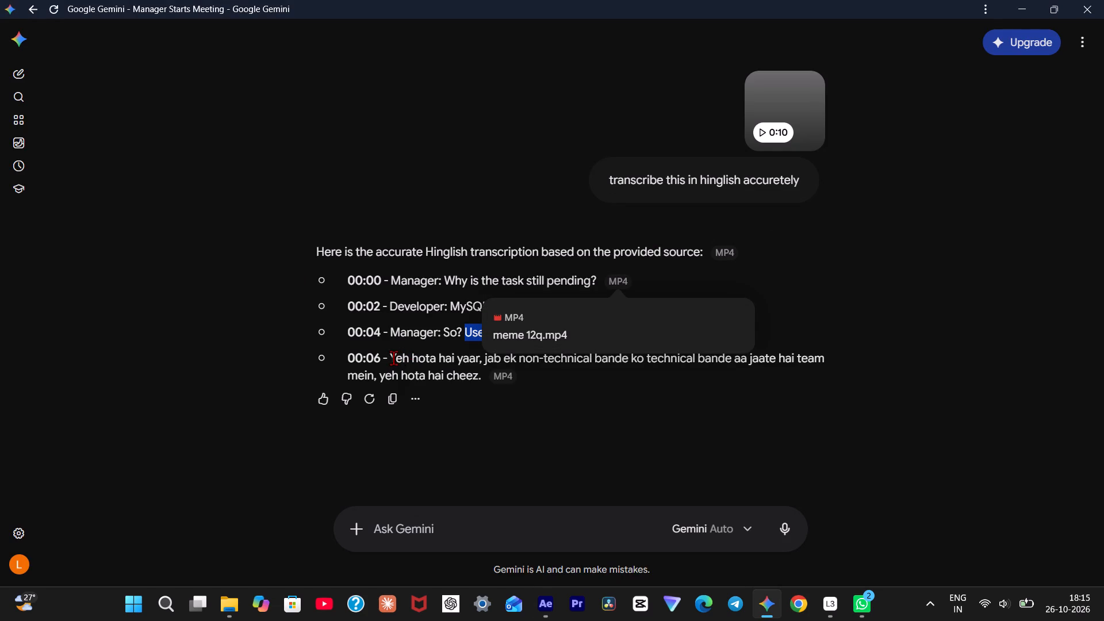
{"action": "key", "text": "alt+Tab"}
Replay in short bursts around the end of the "Use Others SQL" caption to find where the following phrase starts and ends.
{"action": "key", "text": "space"}
{"action": "key", "text": "space"}
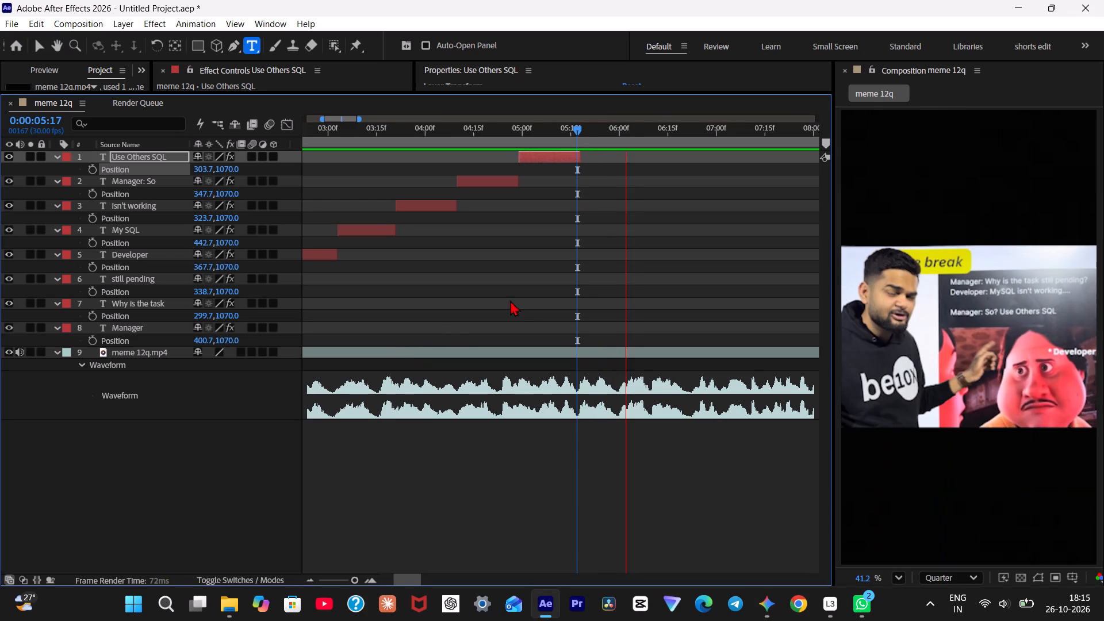
{"action": "left_click_drag", "start_coordinate": [604, 133], "coordinate": [544, 158]}
{"action": "key", "text": "space"}
{"action": "key", "text": "space"}
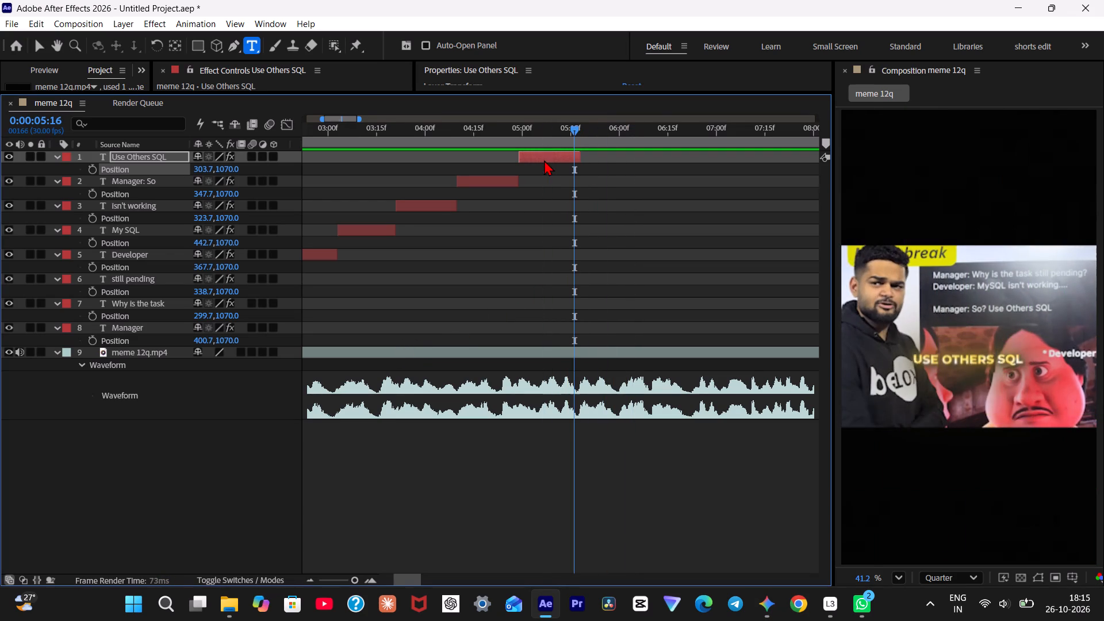
{"action": "key", "text": "space"}
{"action": "key", "text": "space"}
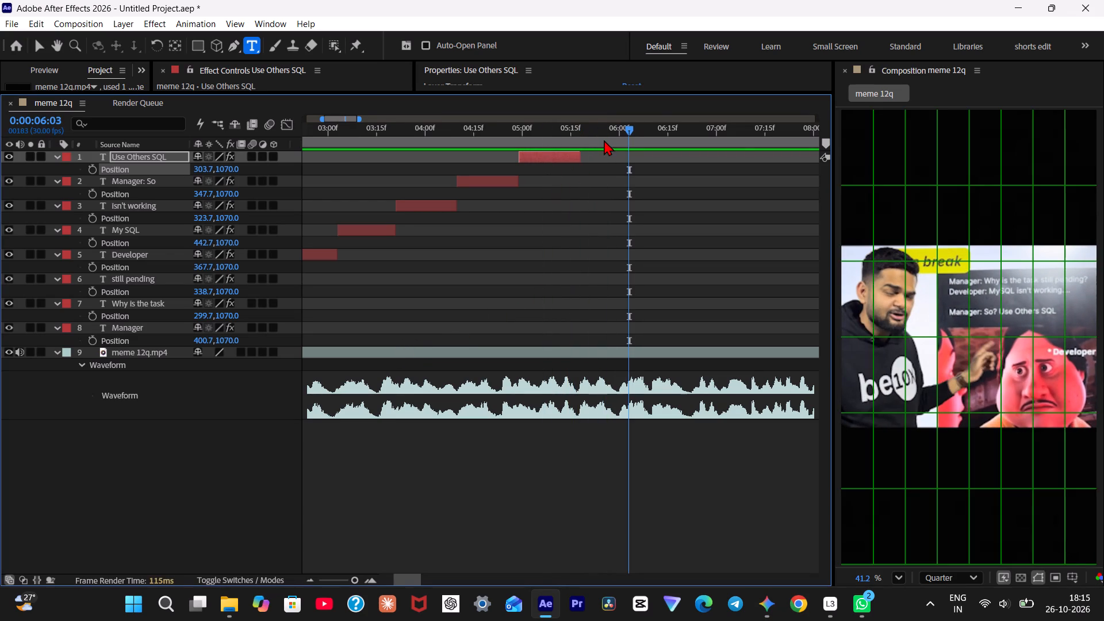
{"action": "left_click_drag", "start_coordinate": [609, 134], "coordinate": [555, 154]}
{"action": "key", "text": "space"}
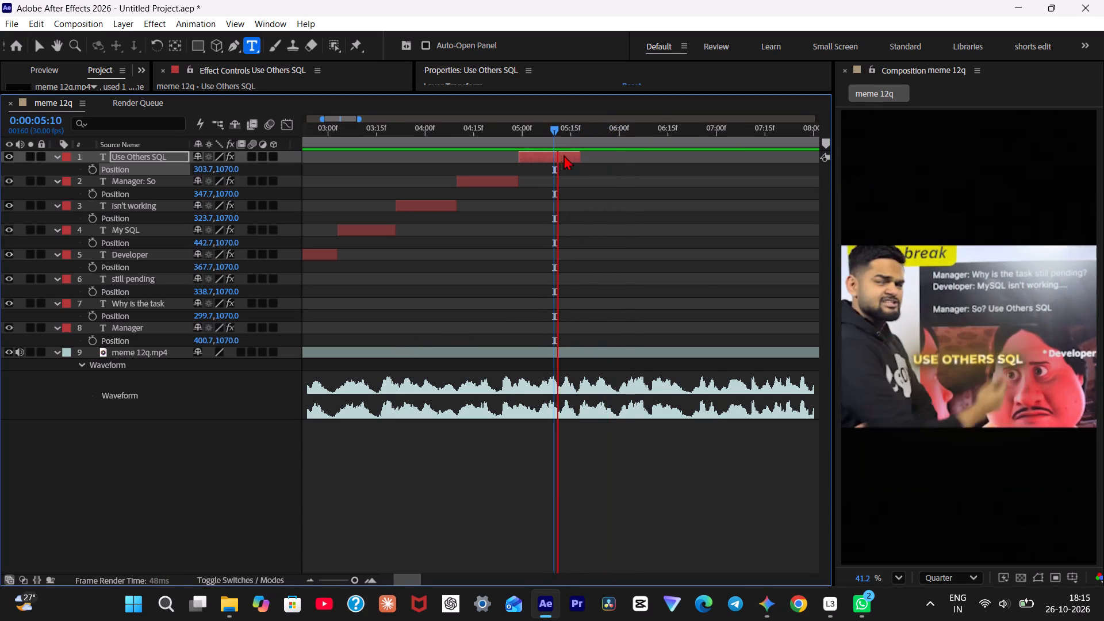
{"action": "key", "text": "space"}
{"action": "key", "text": "space"}
{"action": "key", "text": "space"}
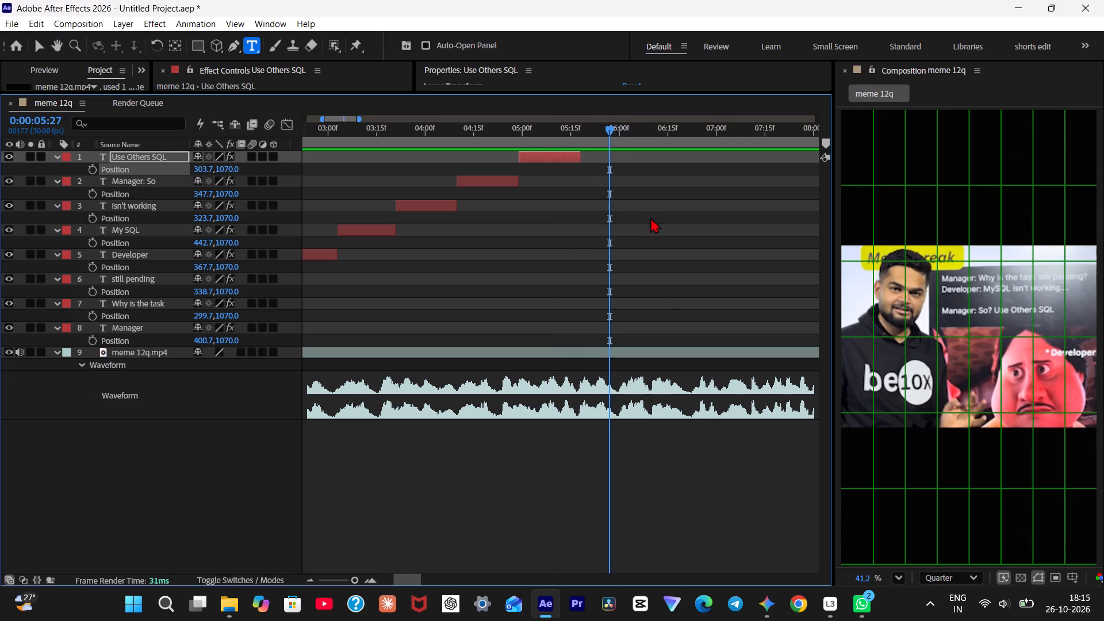
{"action": "left_click_drag", "start_coordinate": [600, 137], "coordinate": [582, 144]}
{"action": "key", "text": "space"}
{"action": "key", "text": "space"}
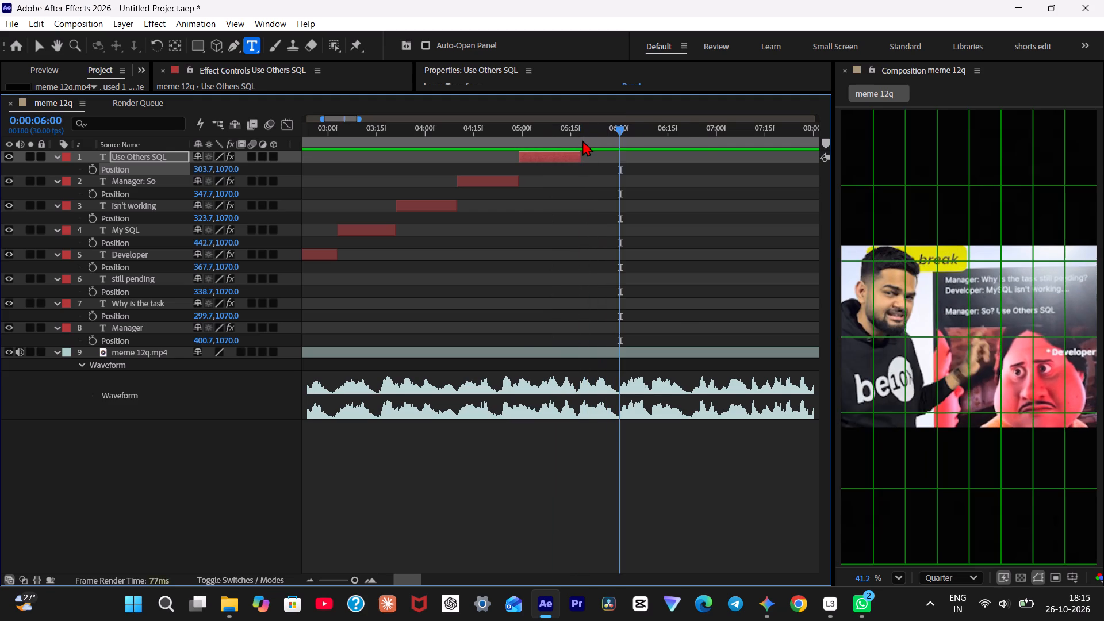
Replay in short bursts from about 0:00:05:00 to 0:00:06:04 to listen for the phrase spoken after "Use Others SQL".
{"action": "left_click_drag", "start_coordinate": [582, 140], "coordinate": [521, 165]}
{"action": "key", "text": "space"}
{"action": "key", "text": "space"}
{"action": "key", "text": "space"}
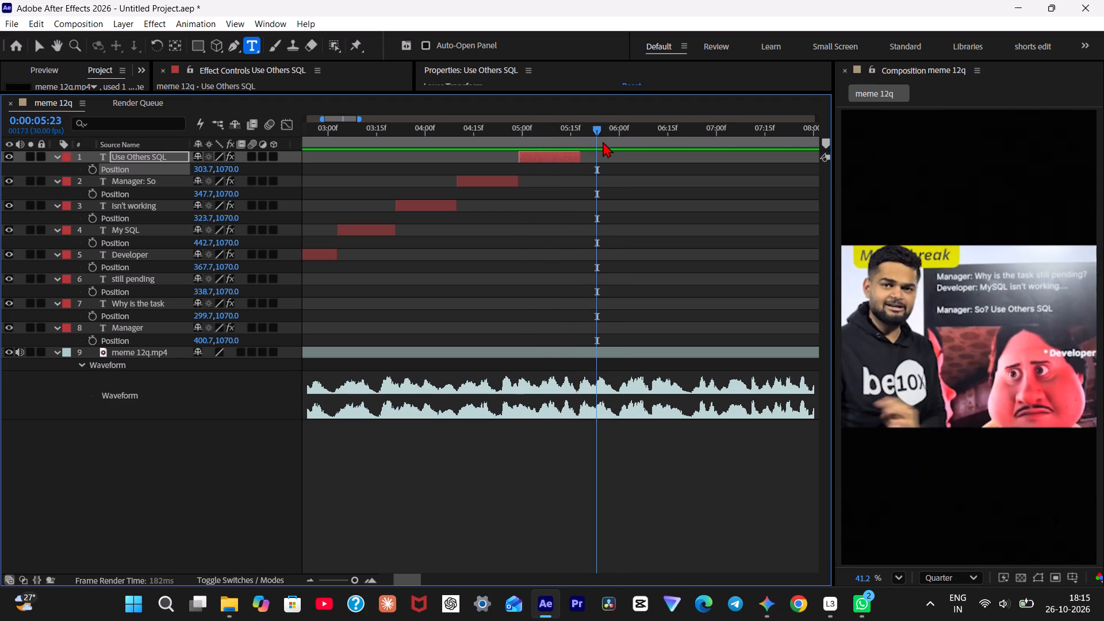
{"action": "key", "text": "space"}
{"action": "left_click_drag", "start_coordinate": [617, 140], "coordinate": [608, 145]}
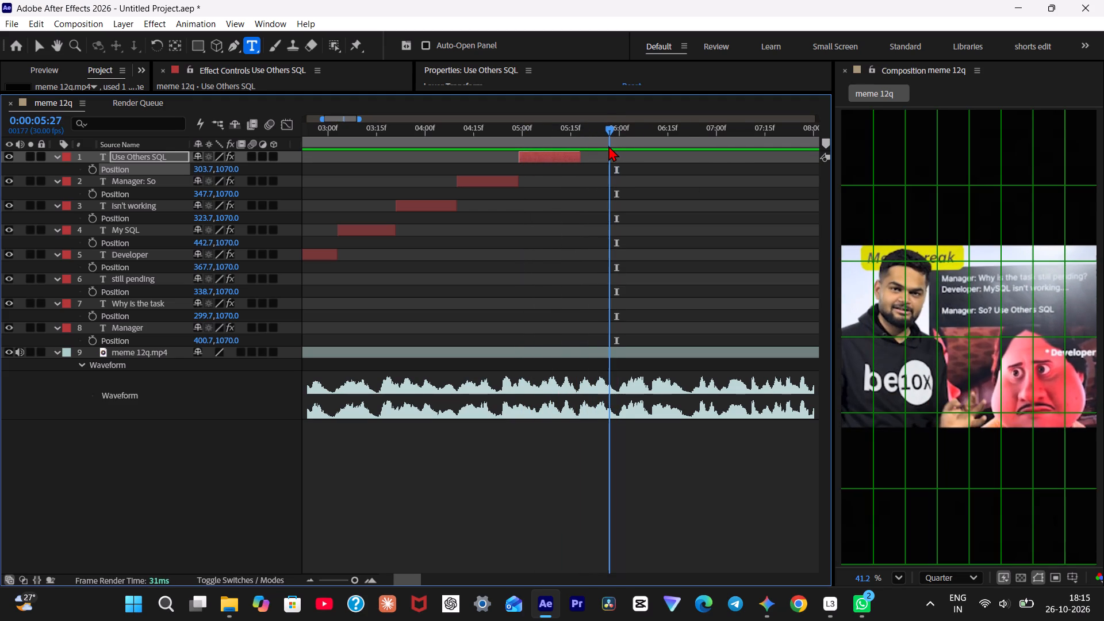
{"action": "left_click_drag", "start_coordinate": [608, 145], "coordinate": [614, 145]}
{"action": "key", "text": "space"}
{"action": "key", "text": "space"}
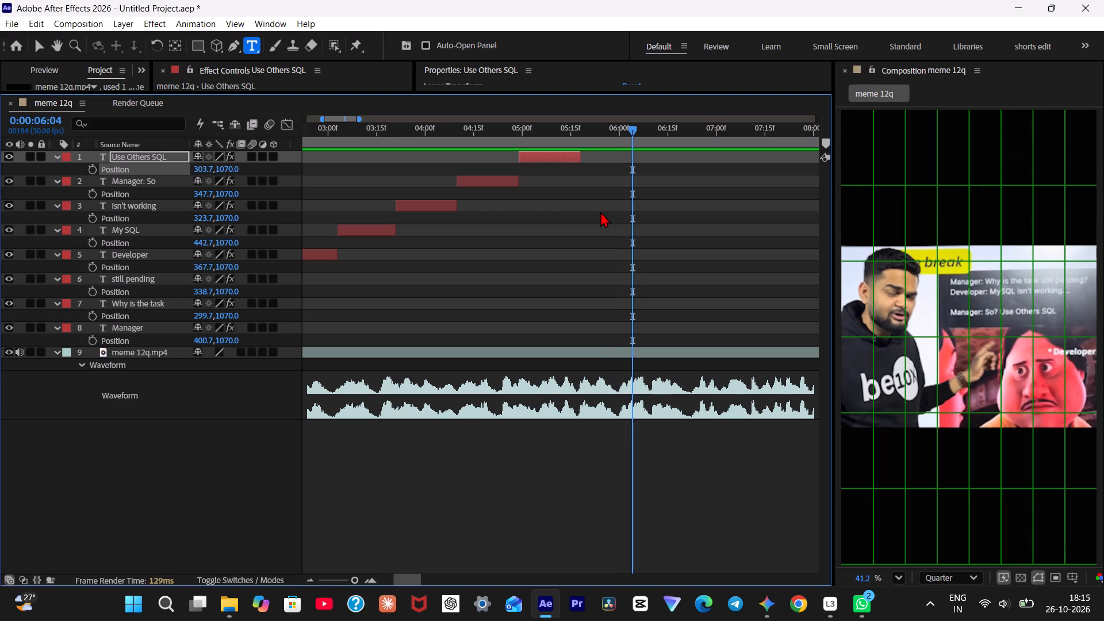
Replay in short bursts from 0:00:04:24 through the "Use Others SQL" caption to check where its phrase ends.
{"action": "left_click_drag", "start_coordinate": [605, 132], "coordinate": [504, 147]}
{"action": "key", "text": "space"}
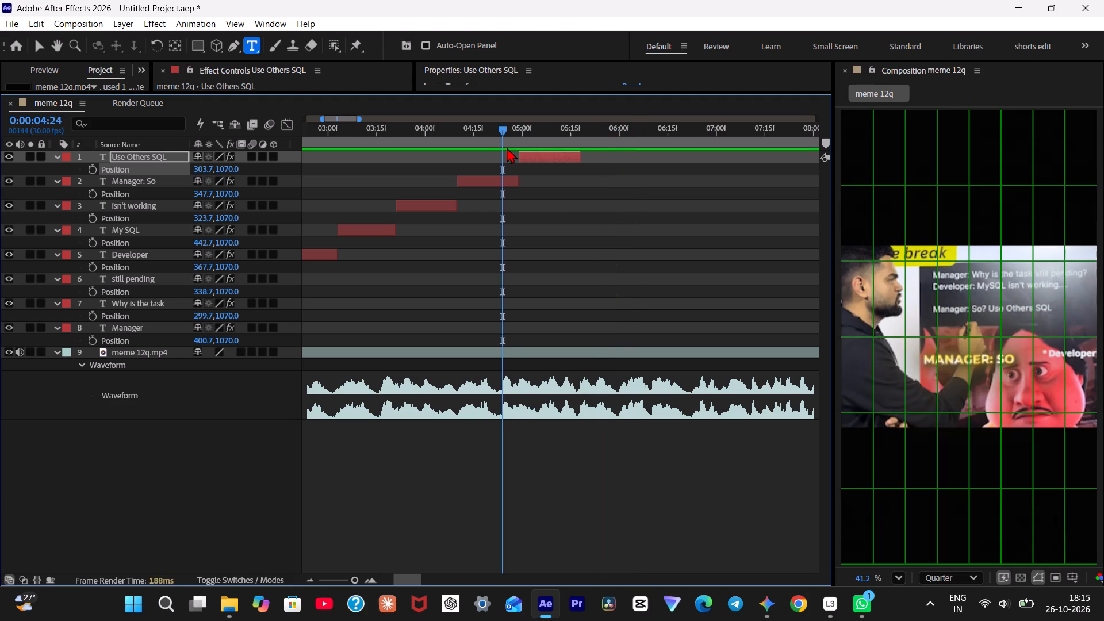
{"action": "key", "text": "space"}
{"action": "key", "text": "space"}
{"action": "key", "text": "space"}
{"action": "key", "text": "space"}
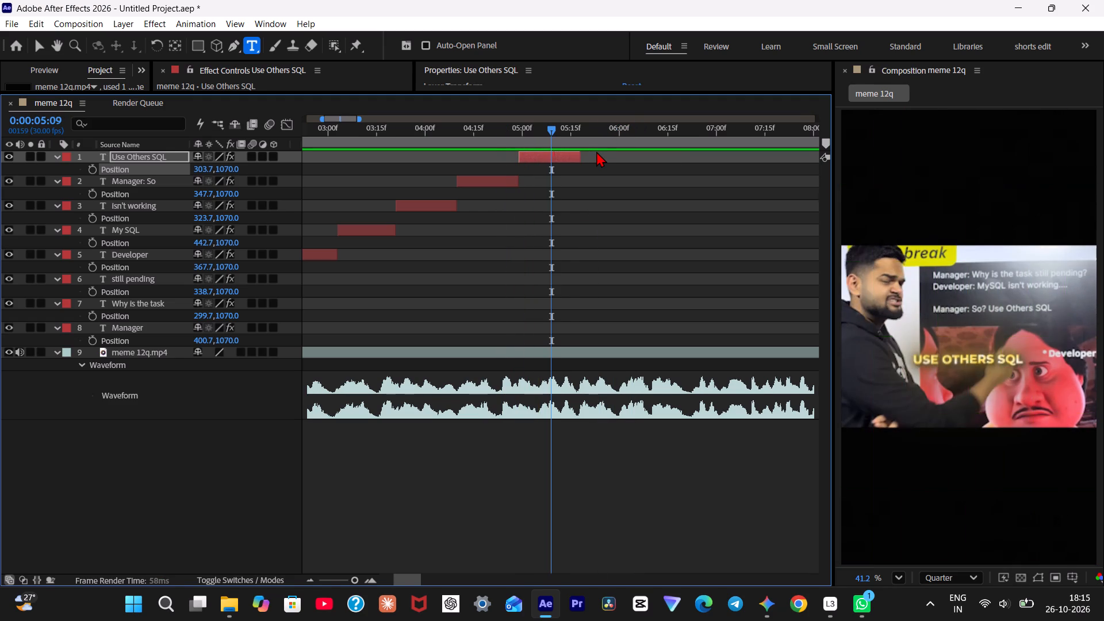
{"action": "key", "text": "space"}
{"action": "key", "text": "space"}
{"action": "key", "text": "space"}
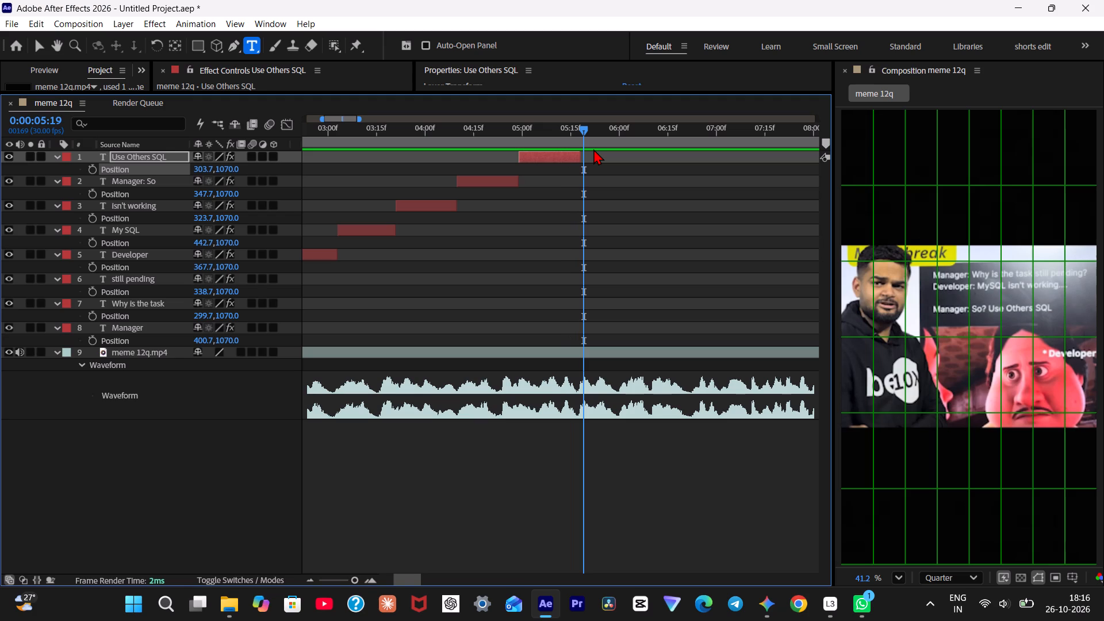
Replay in short bursts from 0:00:04:19 to just past the "Use Others SQL" caption to compare its end with the speech.
{"action": "left_click_drag", "start_coordinate": [573, 141], "coordinate": [569, 140]}
{"action": "left_click_drag", "start_coordinate": [569, 140], "coordinate": [485, 171]}
{"action": "key", "text": "space"}
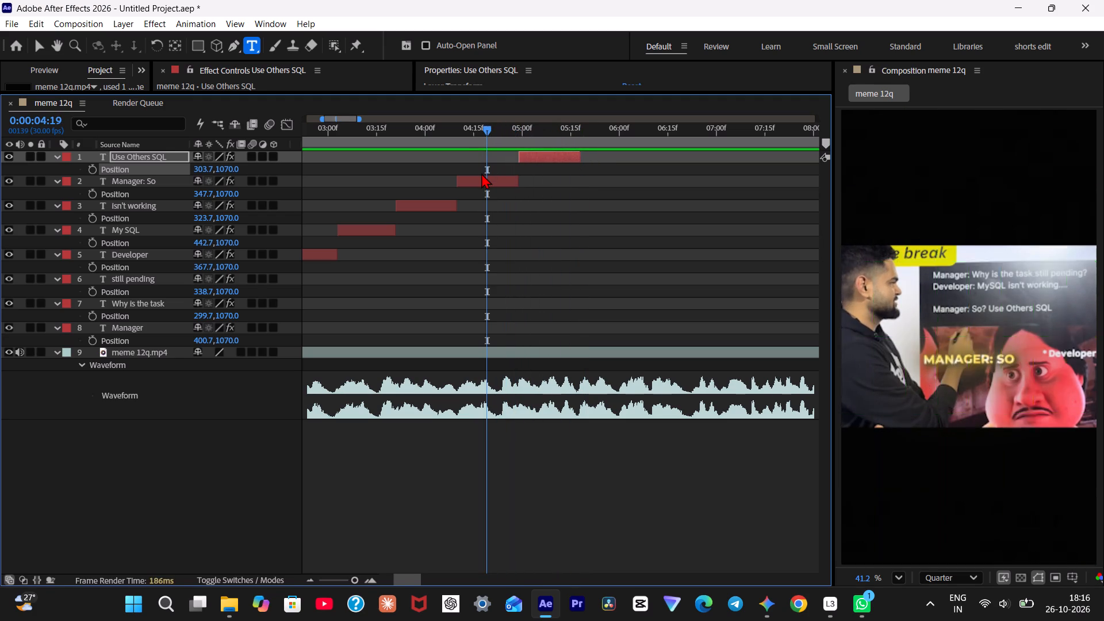
{"action": "key", "text": "space"}
{"action": "key", "text": "space"}
{"action": "key", "text": "space"}
{"action": "key", "text": "space"}
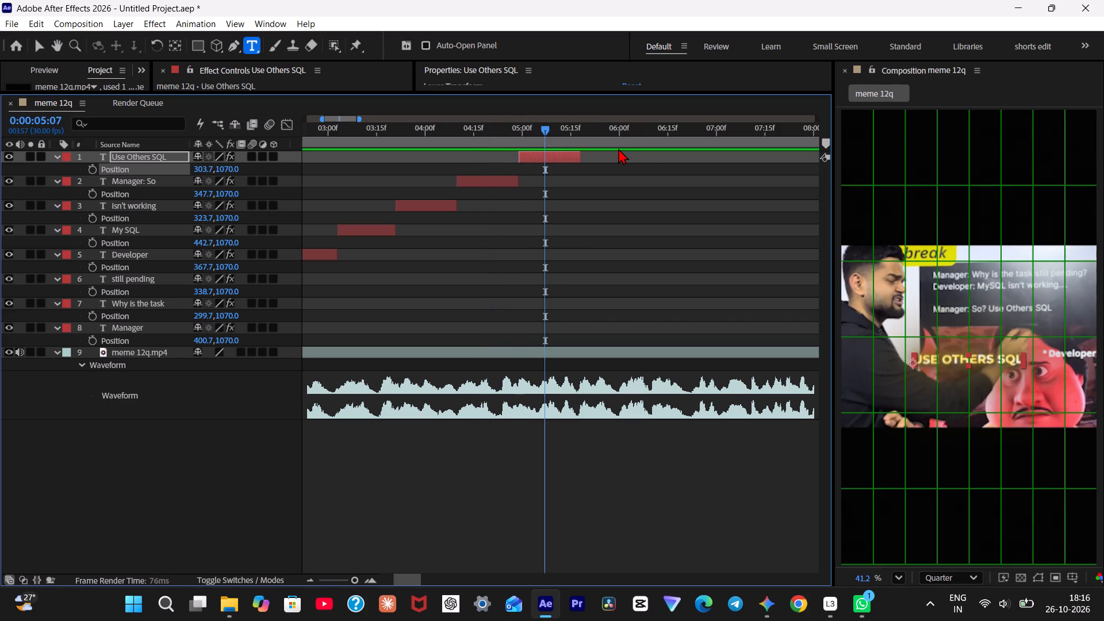
{"action": "key", "text": "space"}
{"action": "key", "text": "space"}
{"action": "key", "text": "space"}
{"action": "key", "text": "space"}
{"action": "key", "text": "space"}
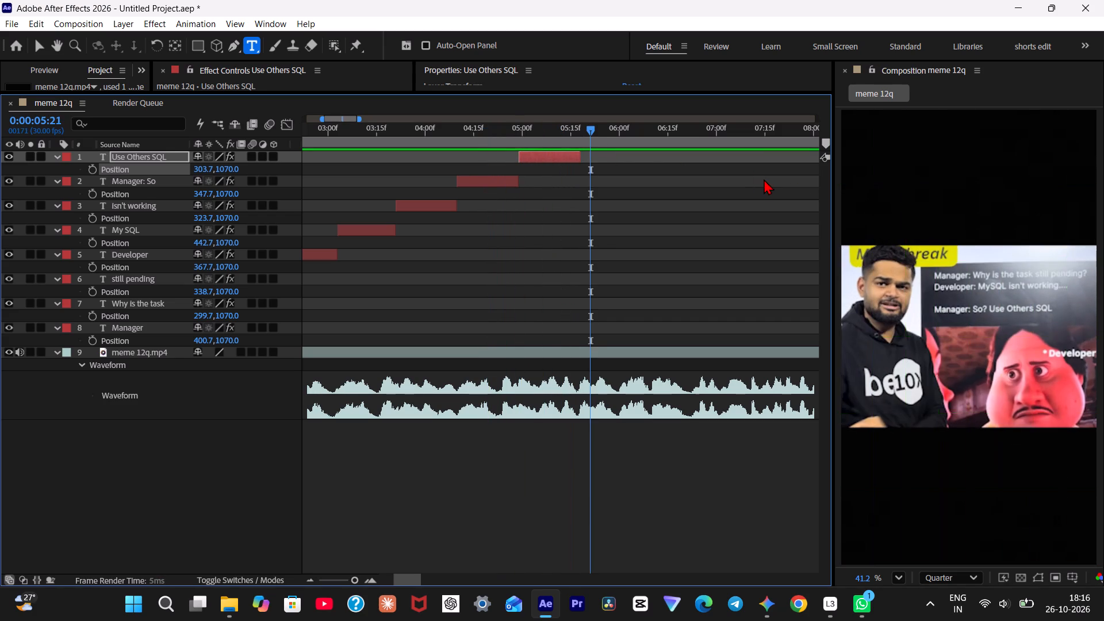
Duplicate the "Use Others SQL" caption layer and make the copy start at 0:00:05:18, where the original ends.
{"action": "left_click_drag", "start_coordinate": [608, 135], "coordinate": [489, 143]}
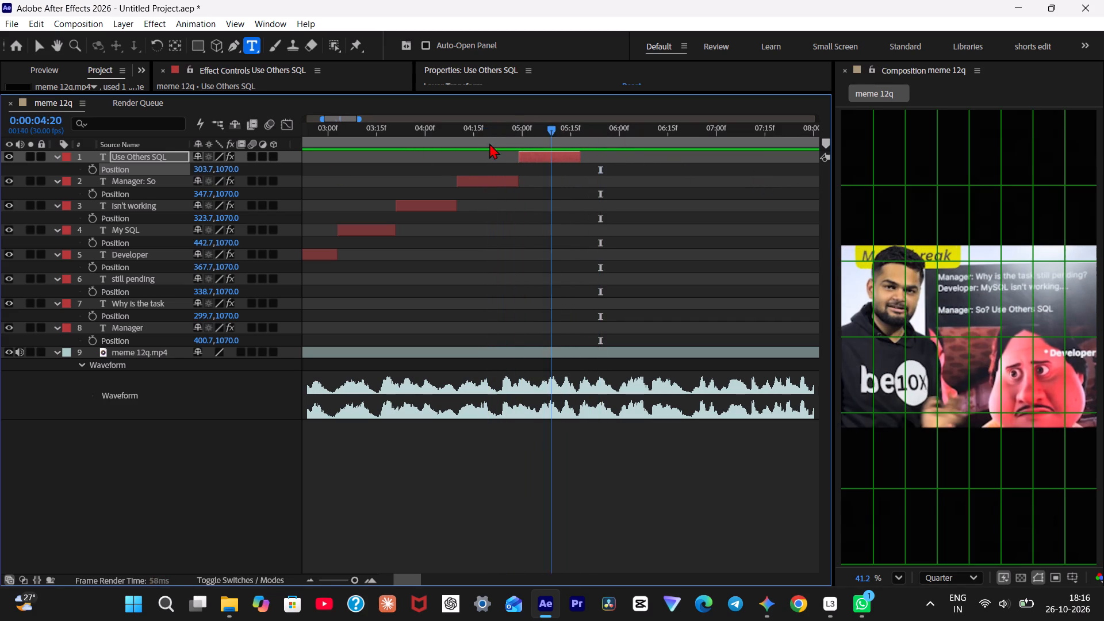
{"action": "left_click_drag", "start_coordinate": [489, 143], "coordinate": [562, 135]}
{"action": "key", "text": "space"}
{"action": "key", "text": "space"}
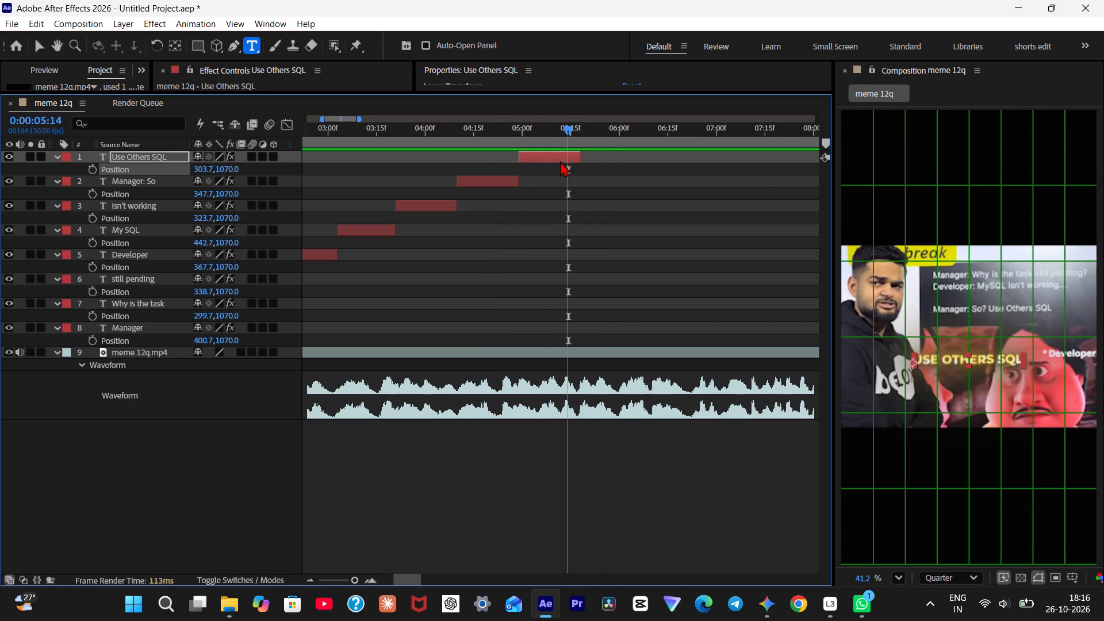
{"action": "key", "text": "space"}
{"action": "key", "text": "space"}
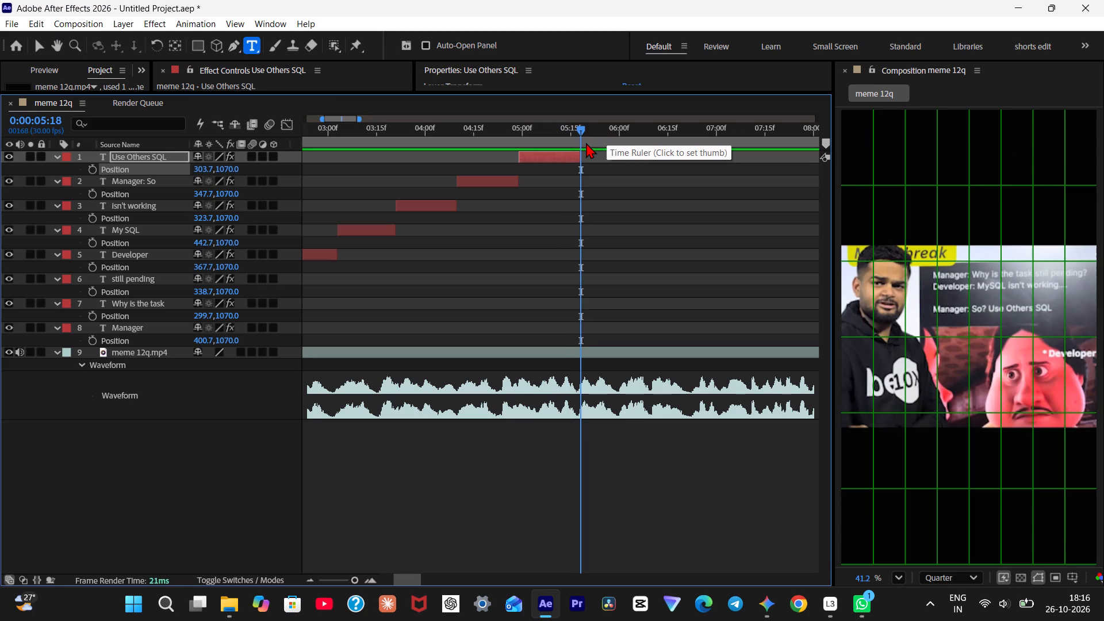
{"action": "key", "text": "ctrl+d"}
{"action": "key", "text": "bracketleft"}
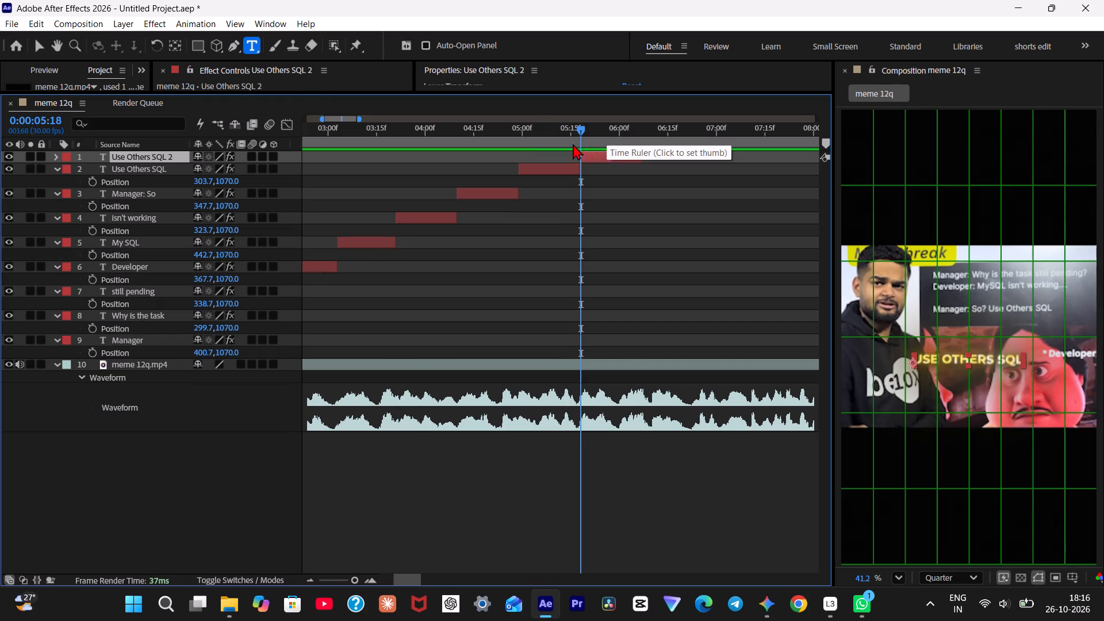
Replace the copied caption's text with "naaa.." and set its position to 441.7, 1070.
{"action": "double_click", "coordinate": [591, 158]}
{"action": "type", "text": "naaa"}
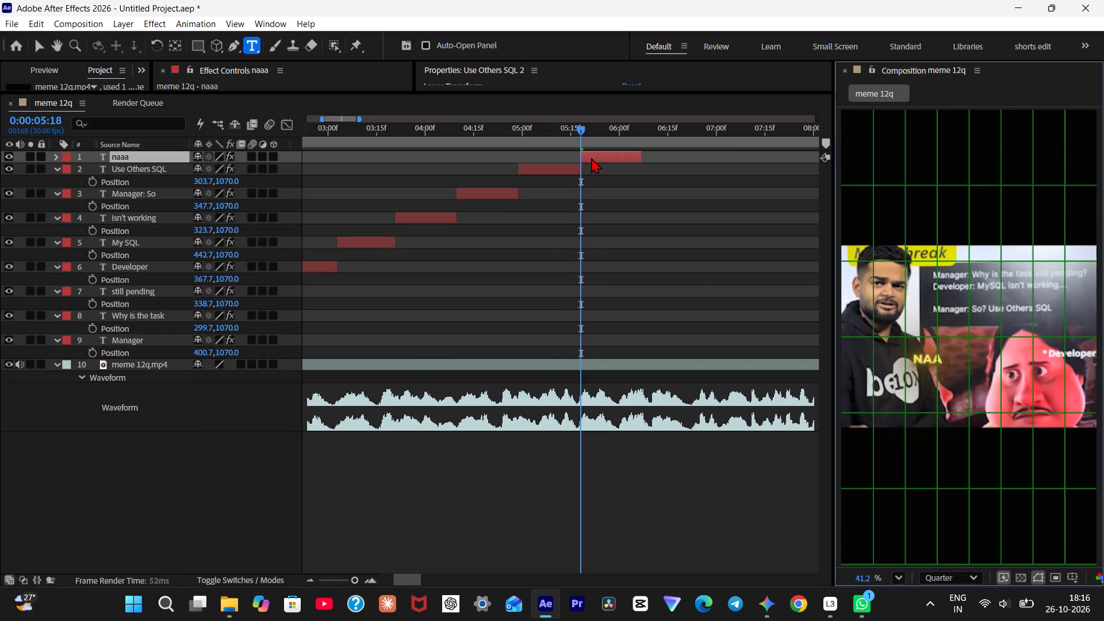
{"action": "type", "text": ".."}
{"action": "left_click", "coordinate": [140, 160]}
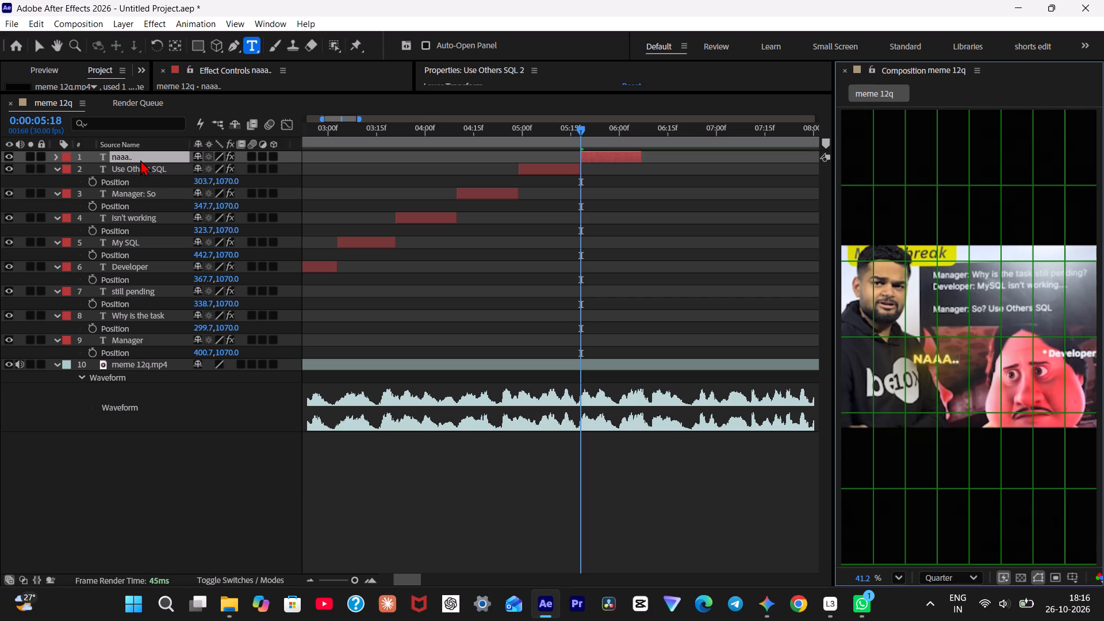
{"action": "key", "text": "p"}
{"action": "left_click_drag", "start_coordinate": [198, 169], "coordinate": [247, 165]}
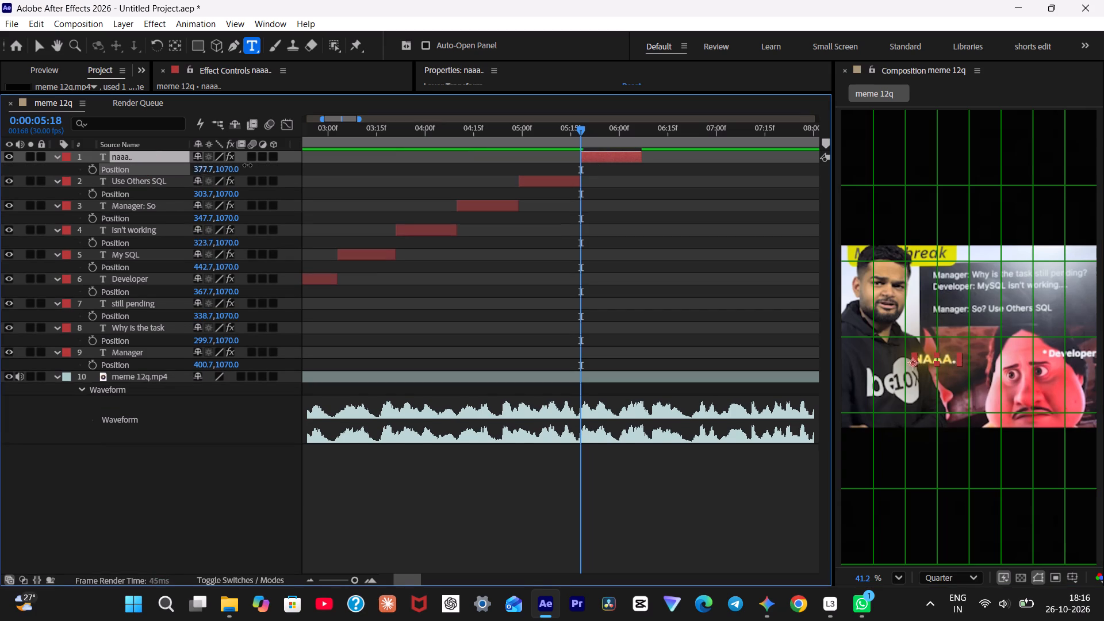
{"action": "left_click_drag", "start_coordinate": [247, 165], "coordinate": [294, 166]}
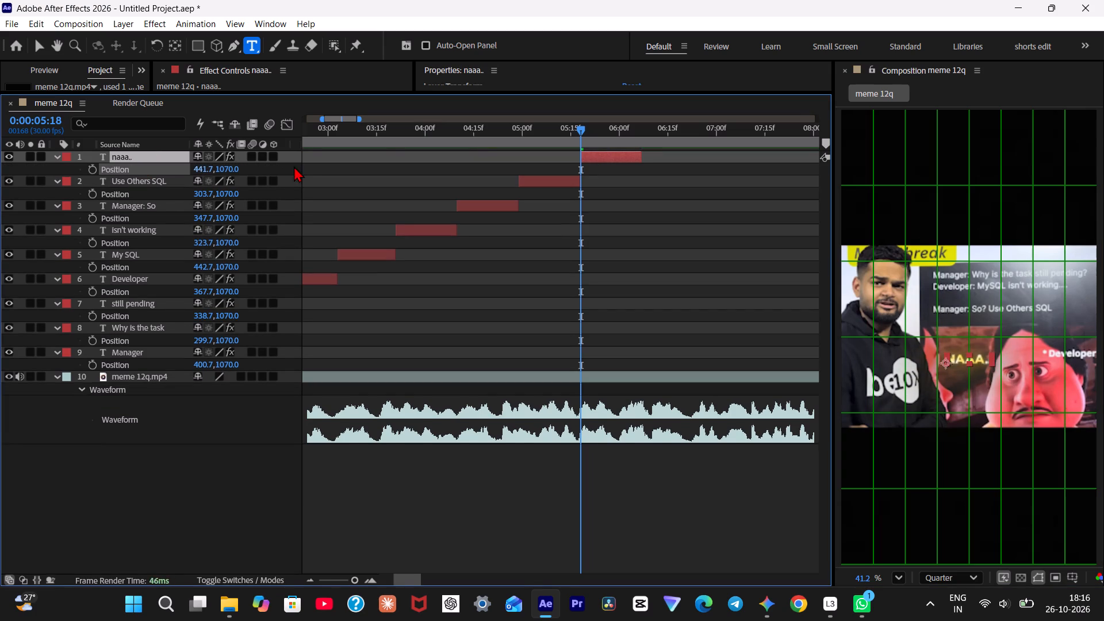
Play in short bursts from 0:00:04:24 to 0:00:06:04 to check the "naaa.." caption's timing against the speech.
{"action": "left_click_drag", "start_coordinate": [537, 140], "coordinate": [501, 133]}
{"action": "key", "text": "space"}
{"action": "key", "text": "space"}
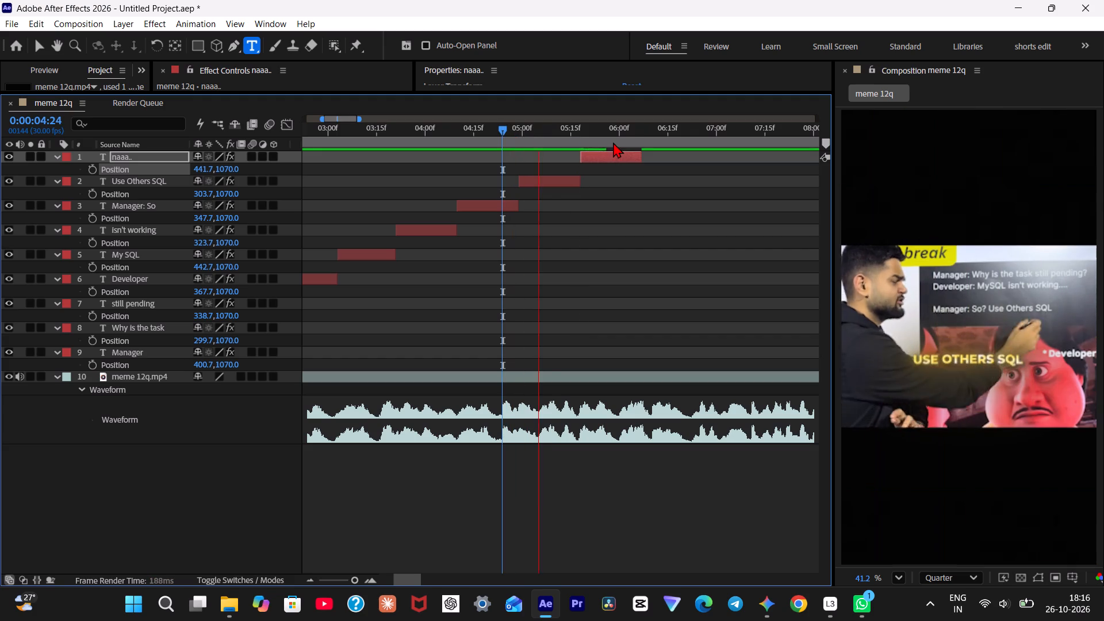
{"action": "key", "text": "space"}
{"action": "key", "text": "space"}
{"action": "key", "text": "space"}
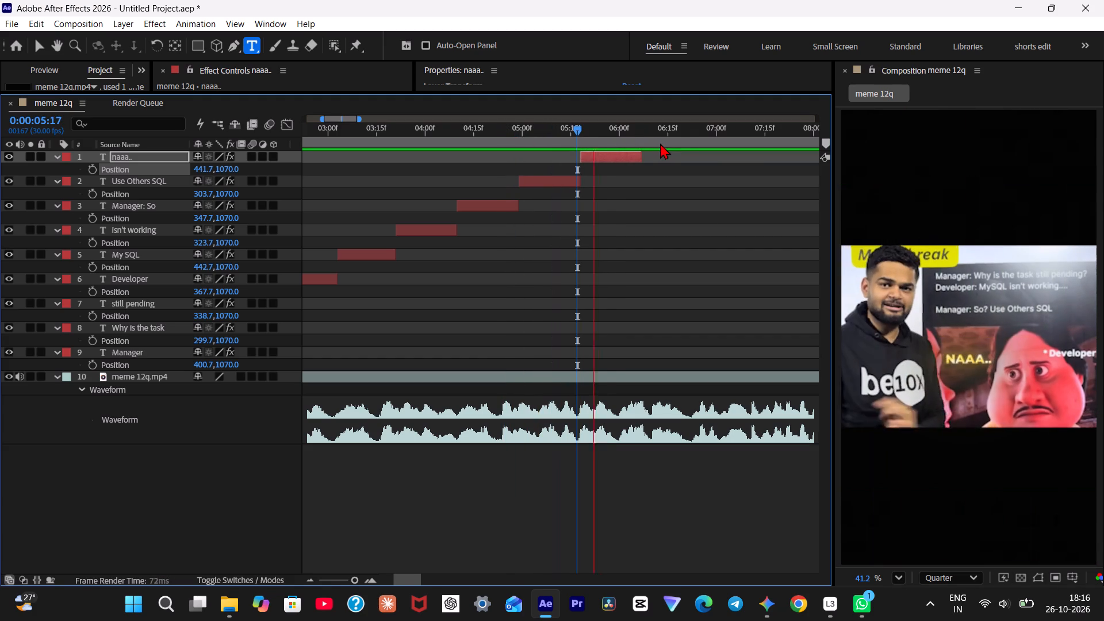
{"action": "key", "text": "space"}
{"action": "key", "text": "space"}
{"action": "key", "text": "space"}
{"action": "key", "text": "space"}
{"action": "key", "text": "space"}
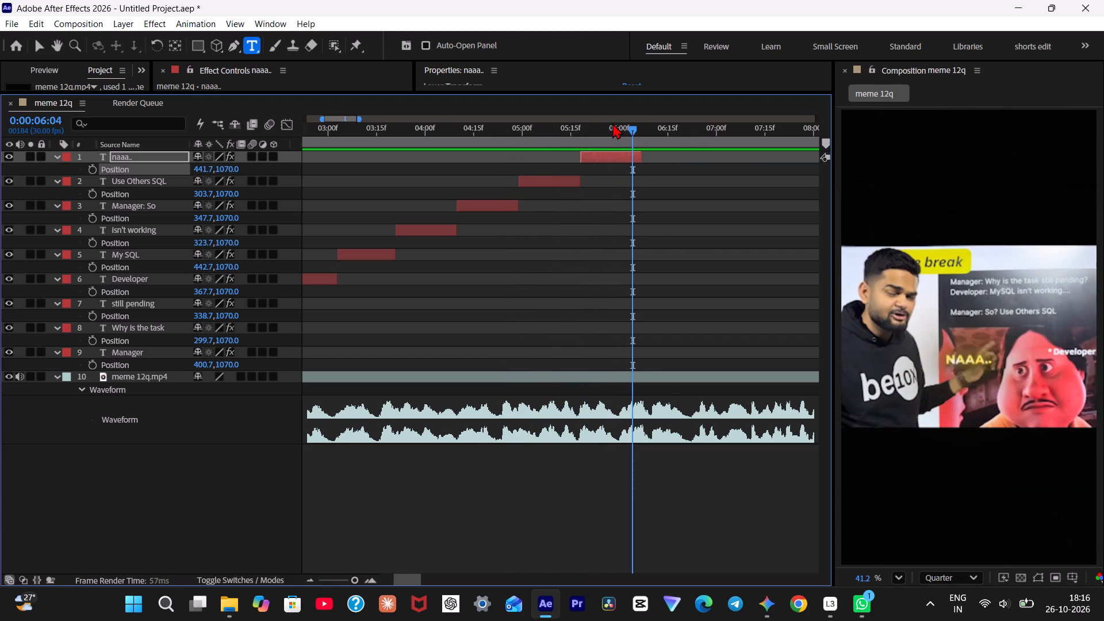
Find where the "naaa.." phrase ends and trim the end of its caption layer to 0:00:06:00.
{"action": "left_click_drag", "start_coordinate": [614, 122], "coordinate": [618, 137]}
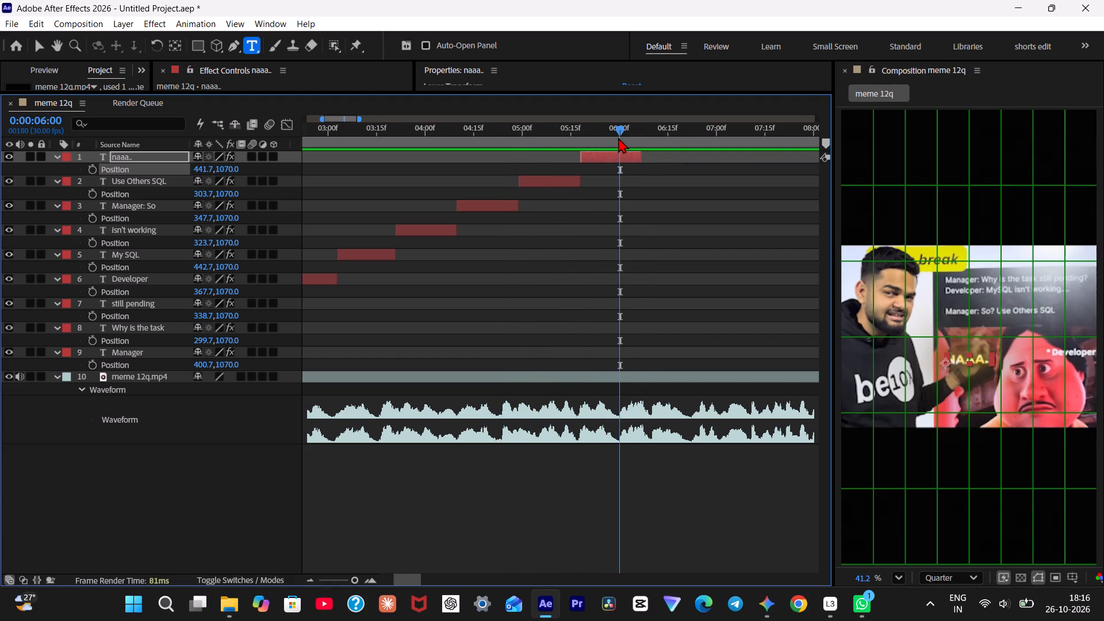
{"action": "key", "text": "space"}
{"action": "key", "text": "space"}
{"action": "left_click_drag", "start_coordinate": [585, 142], "coordinate": [618, 138]}
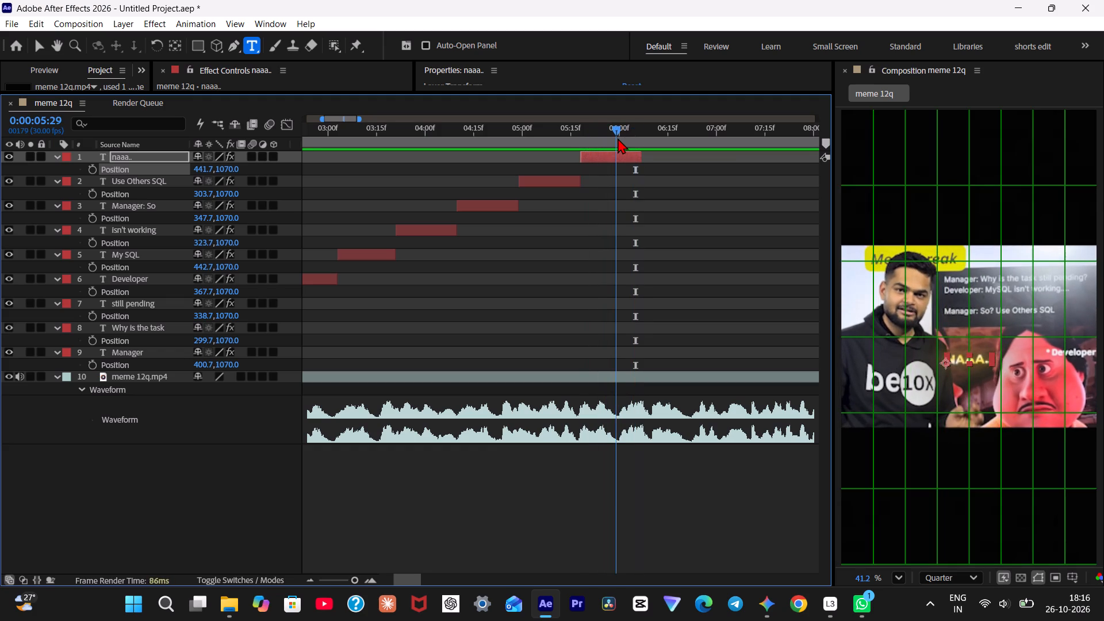
{"action": "left_click_drag", "start_coordinate": [618, 138], "coordinate": [620, 138]}
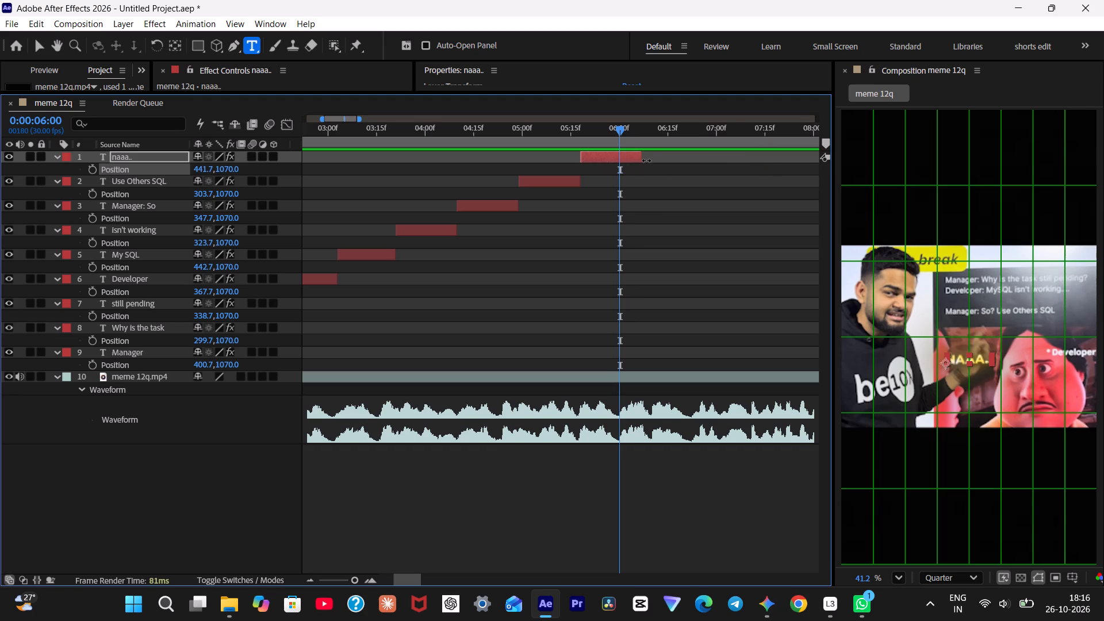
{"action": "left_click_drag", "start_coordinate": [645, 160], "coordinate": [626, 166]}
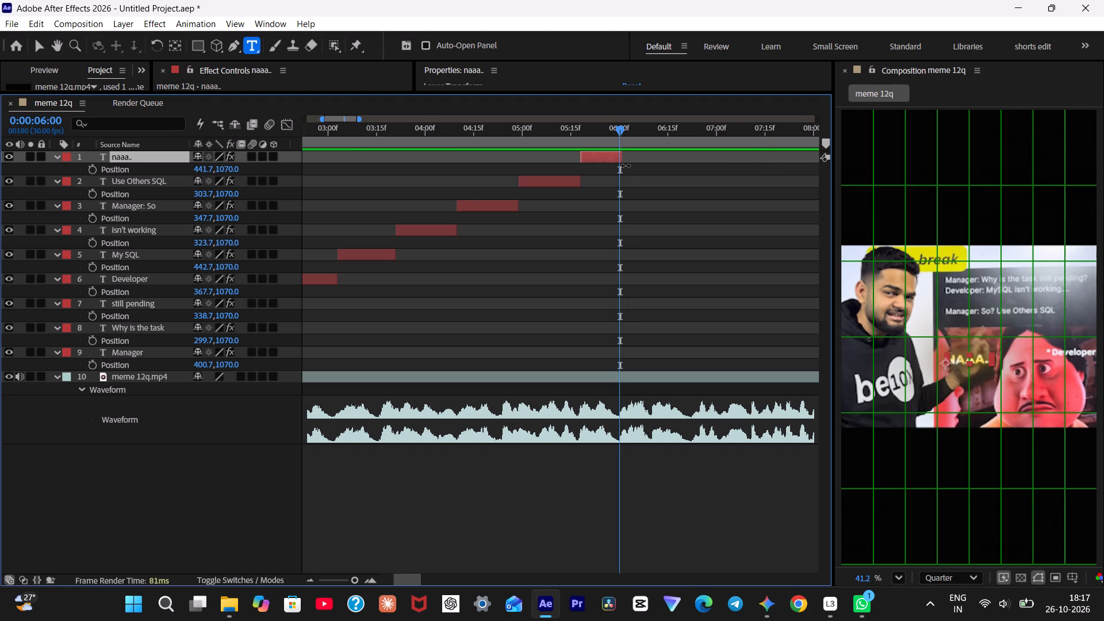
{"action": "left_click_drag", "start_coordinate": [626, 166], "coordinate": [624, 167]}
Duplicate the "naaa.." caption layer, make the copy start at 0:00:06:00, and show its Position property.
{"action": "key", "text": "ctrl+d"}
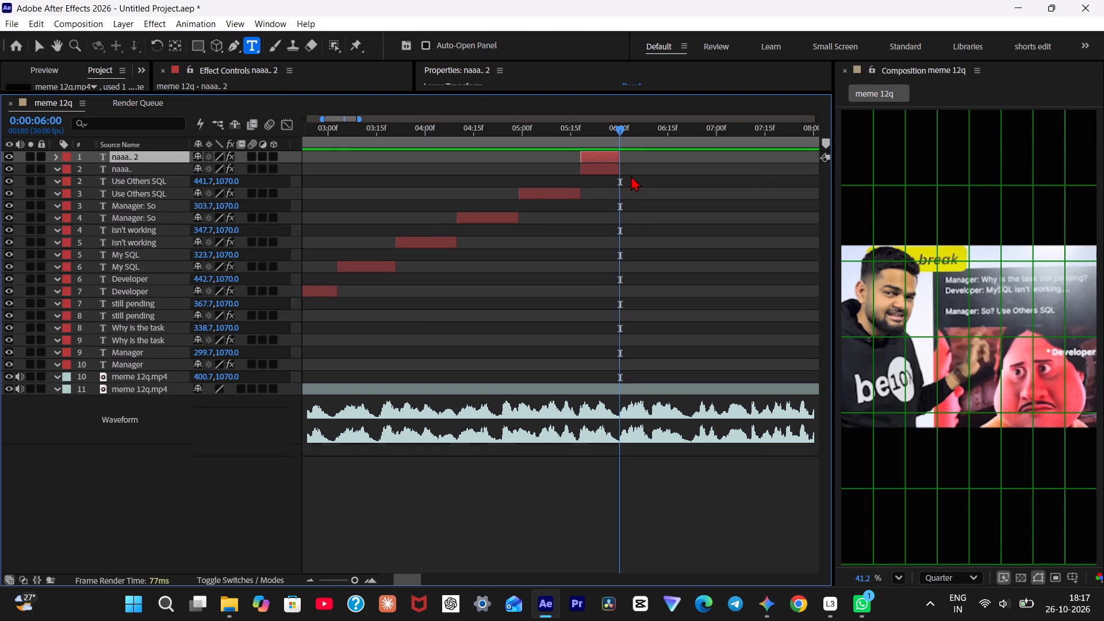
{"action": "key", "text": "bracketleft"}
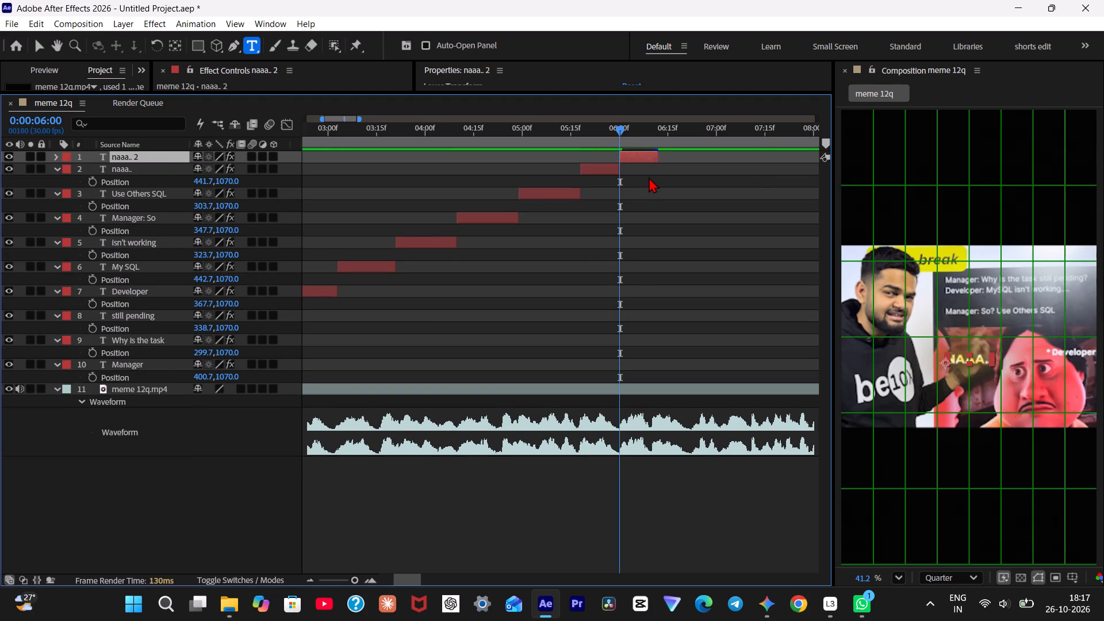
{"action": "key", "text": "p"}
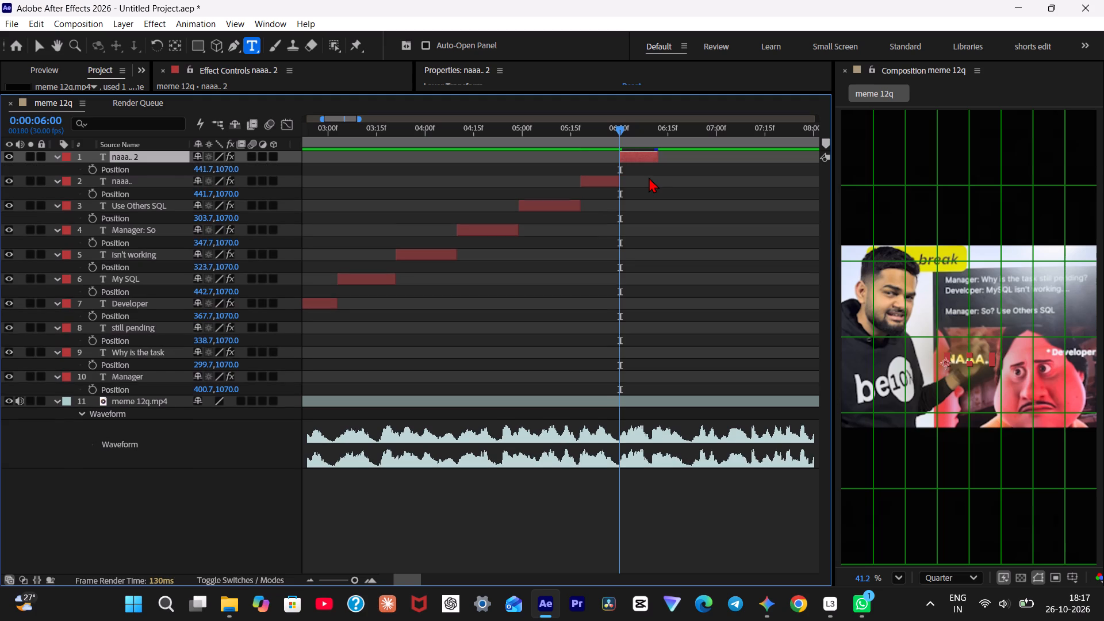
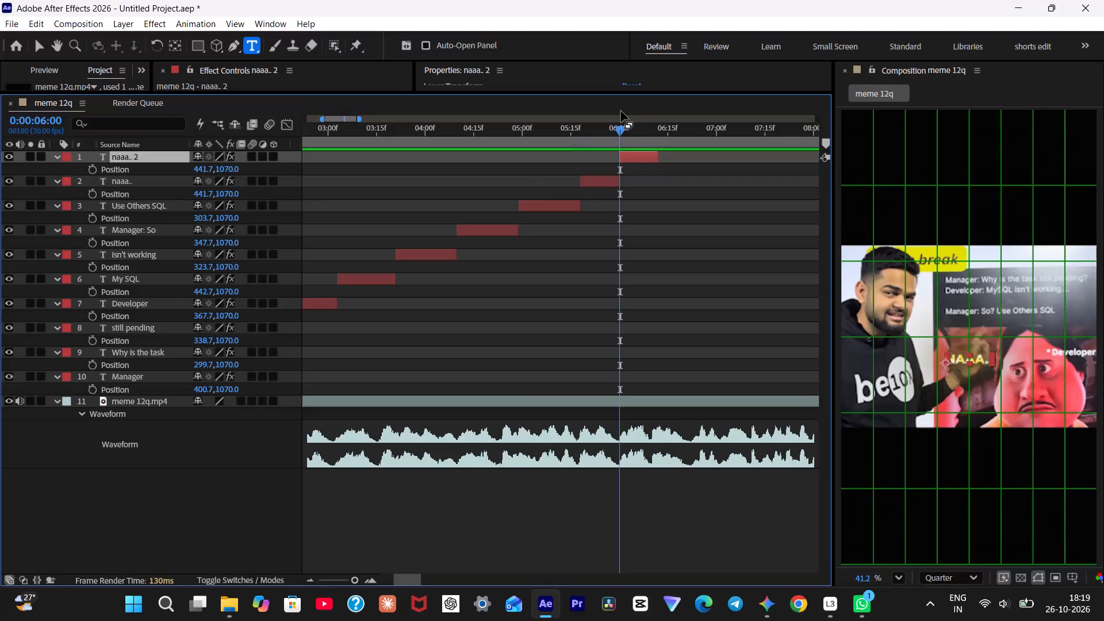
{"action": "left_click_drag", "start_coordinate": [621, 127], "coordinate": [601, 130]}
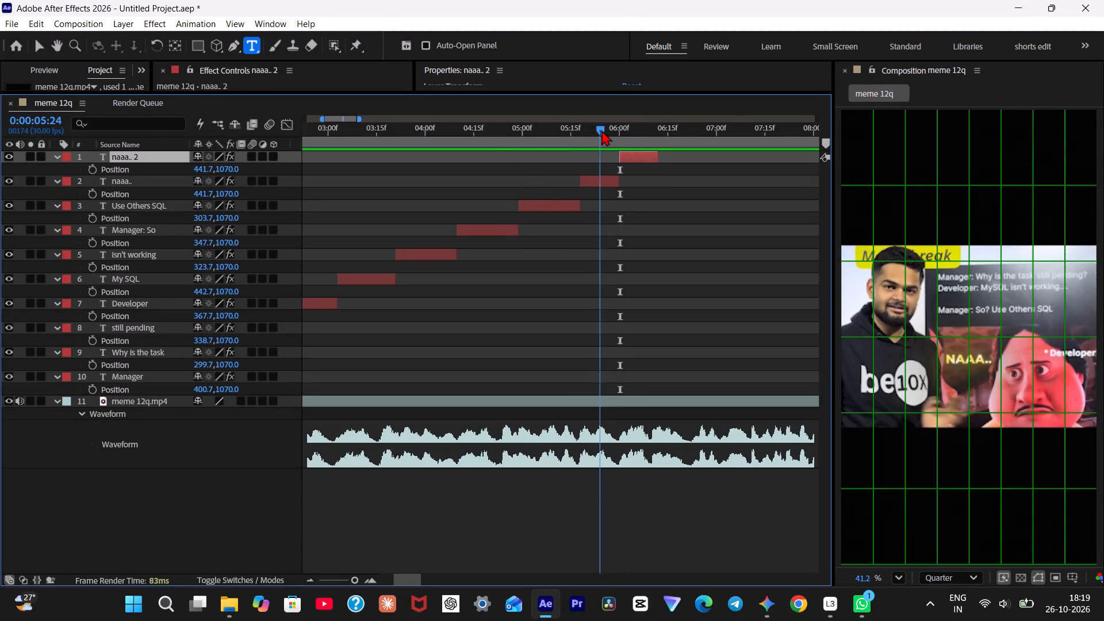
{"action": "left_click_drag", "start_coordinate": [601, 130], "coordinate": [584, 129]}
{"action": "left_click_drag", "start_coordinate": [580, 125], "coordinate": [549, 116]}
{"action": "key", "text": "v"}
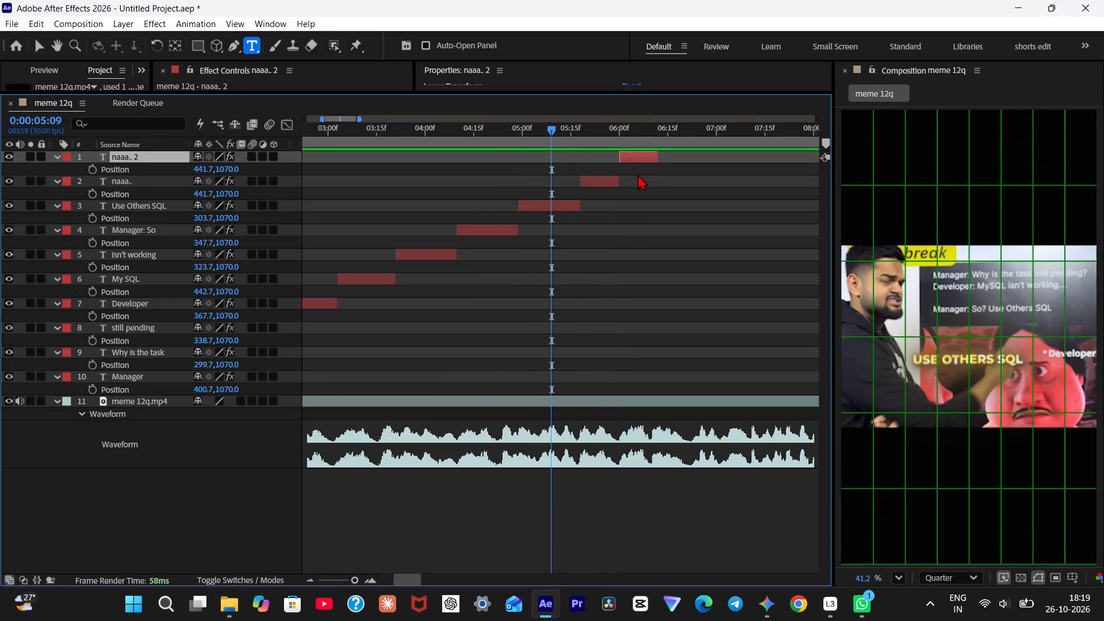
{"action": "key", "text": "v"}
{"action": "left_click_drag", "start_coordinate": [588, 136], "coordinate": [456, 136]}
{"action": "key", "text": "space"}
{"action": "key", "text": "space"}
{"action": "key", "text": "space"}
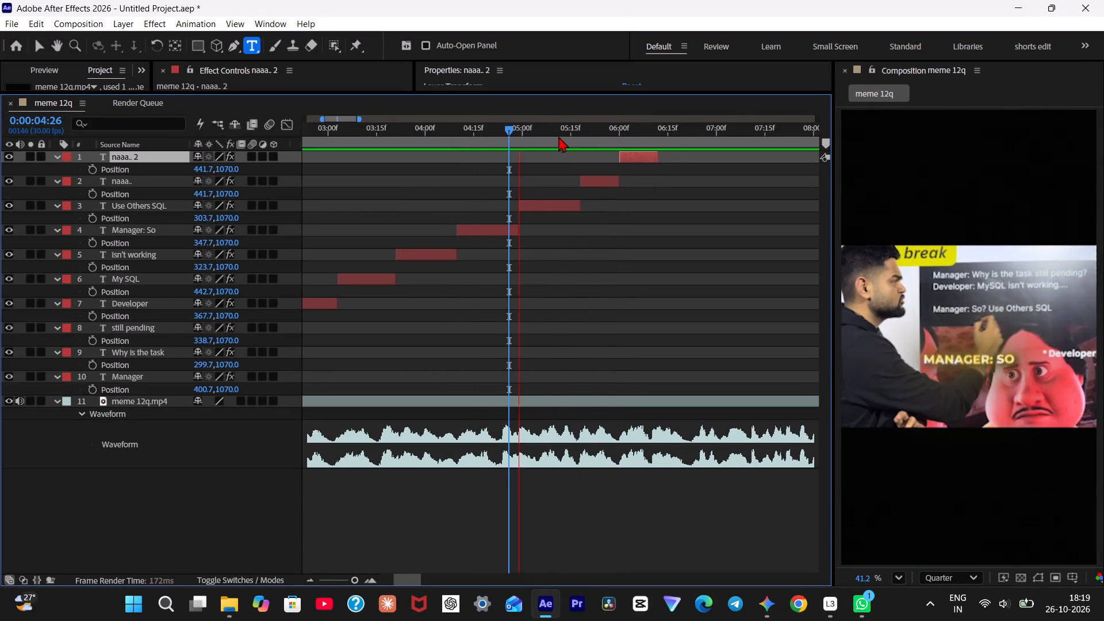
{"action": "key", "text": "space"}
{"action": "key", "text": "space"}
{"action": "key", "text": "space"}
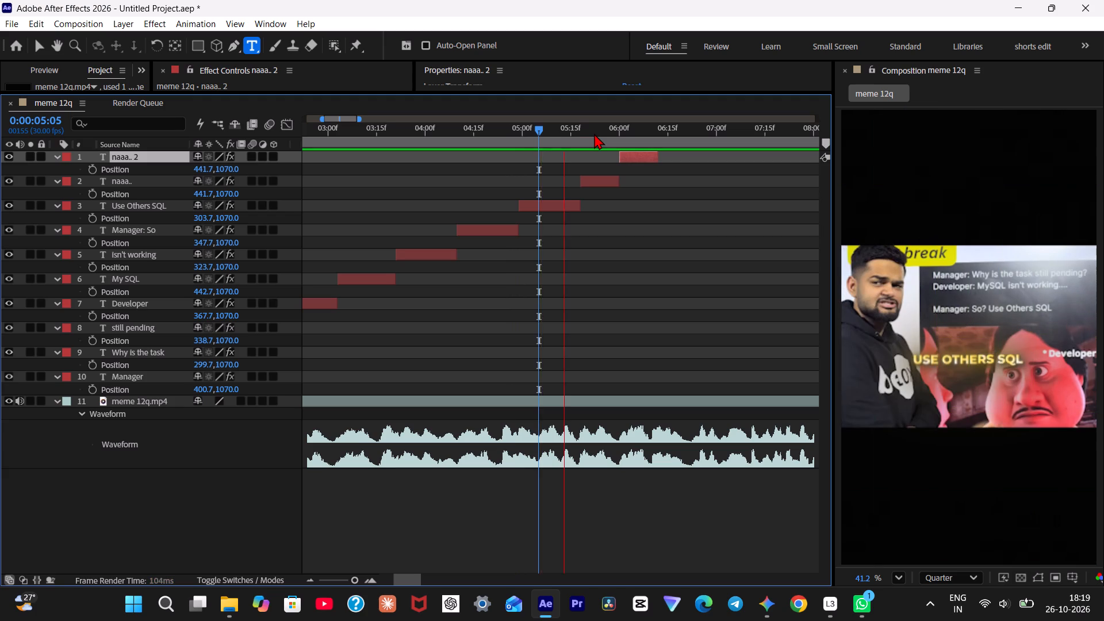
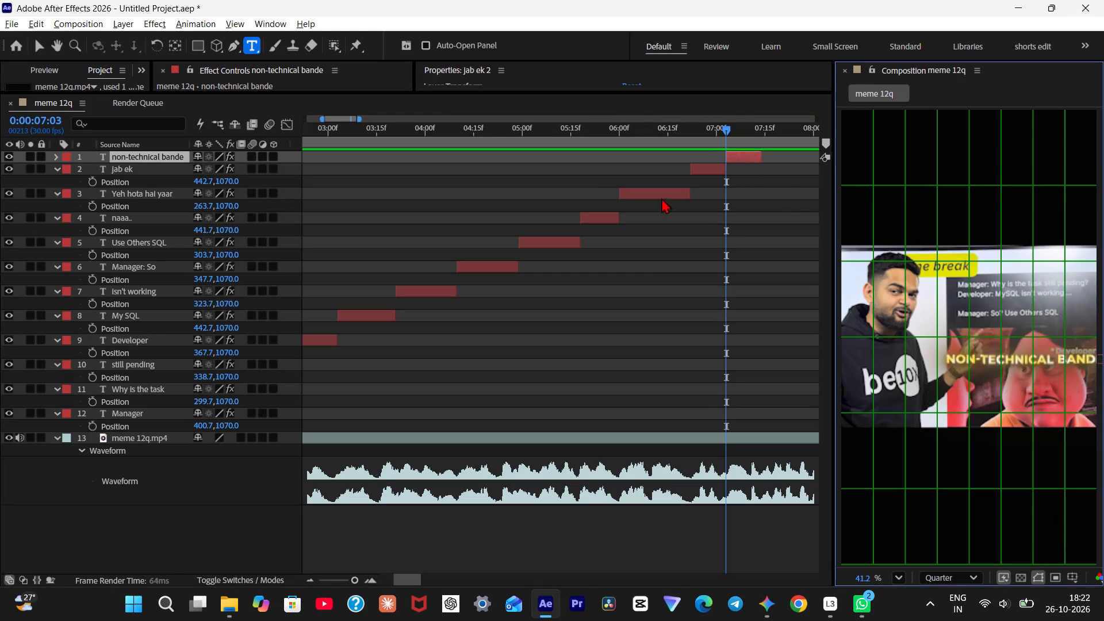
Show the "non-technical bande" caption's Position property and set it to 205.7, 1070 to centre the text.
{"action": "left_click", "coordinate": [747, 158]}
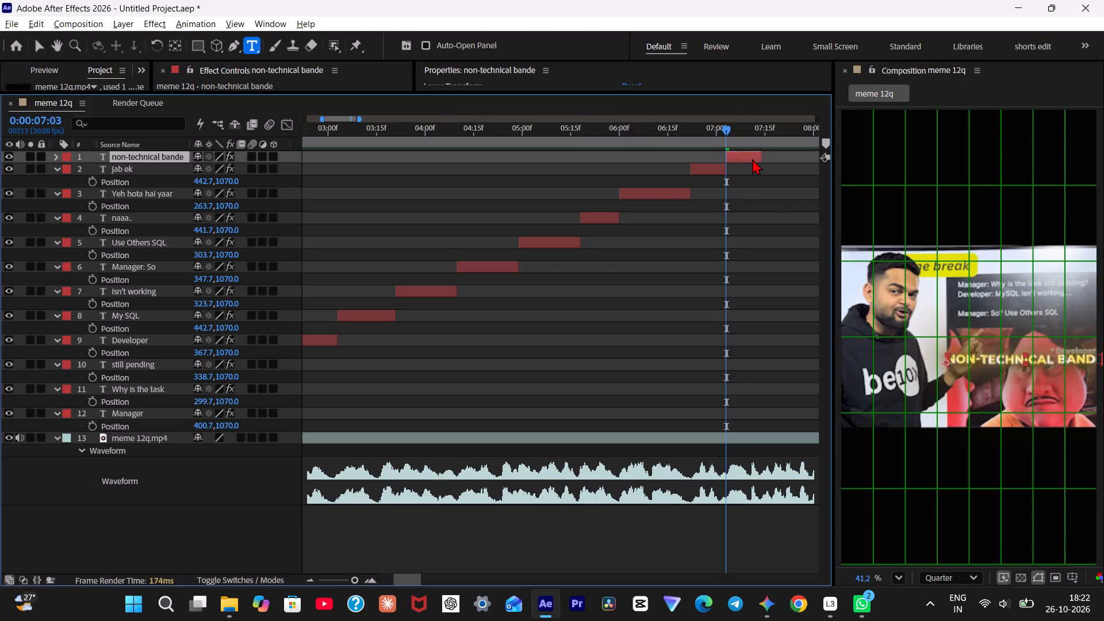
{"action": "key", "text": "p"}
{"action": "left_click_drag", "start_coordinate": [210, 170], "coordinate": [183, 169]}
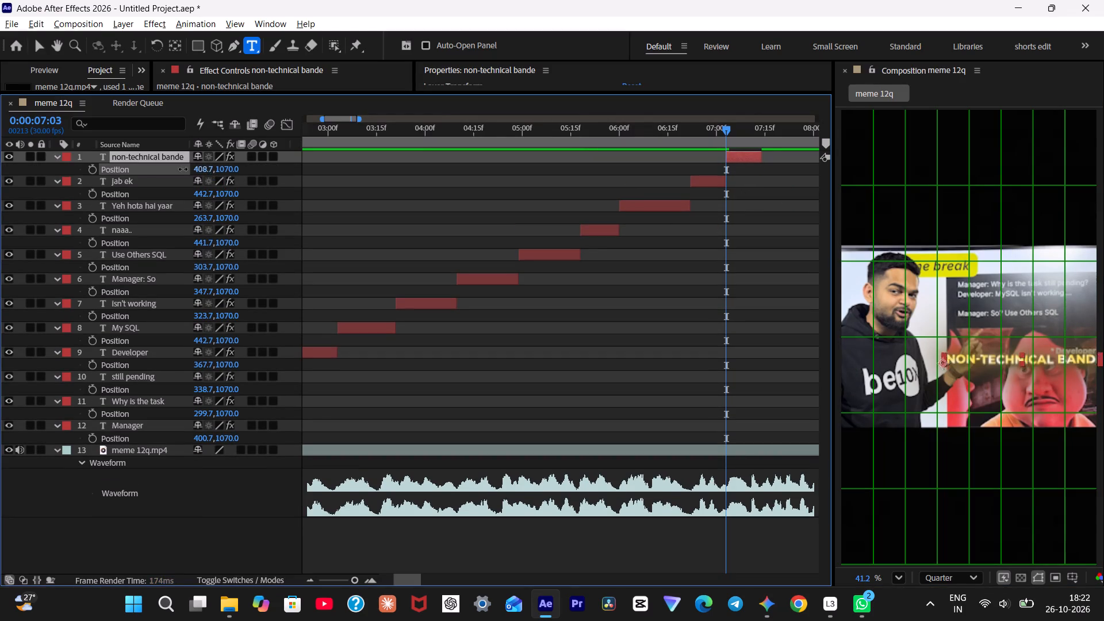
{"action": "left_click_drag", "start_coordinate": [183, 169], "coordinate": [42, 171]}
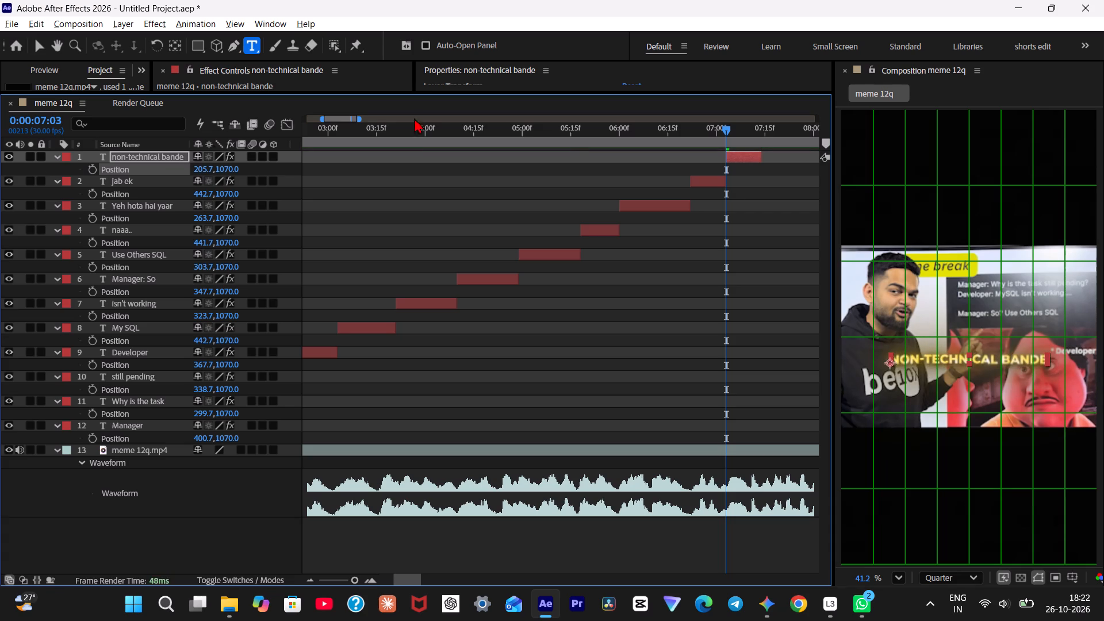
Play from 0:00:04:09 and again from 0:00:03:09 to check the captions up to "non-technical bande" against the speech.
{"action": "left_click", "coordinate": [455, 128]}
{"action": "key", "text": "space"}
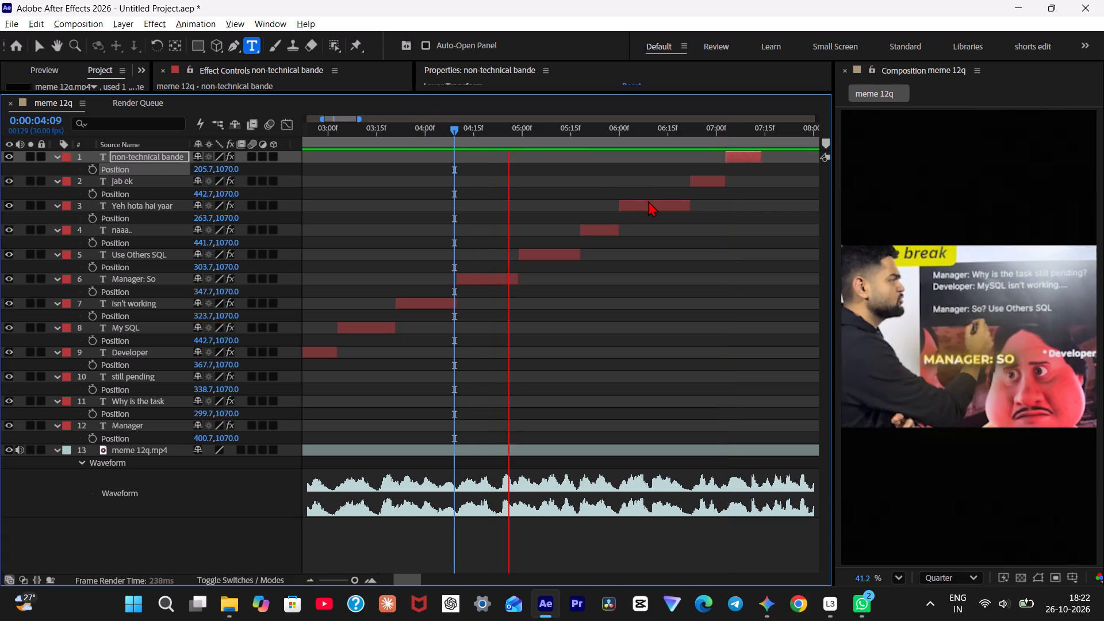
{"action": "key", "text": "space"}
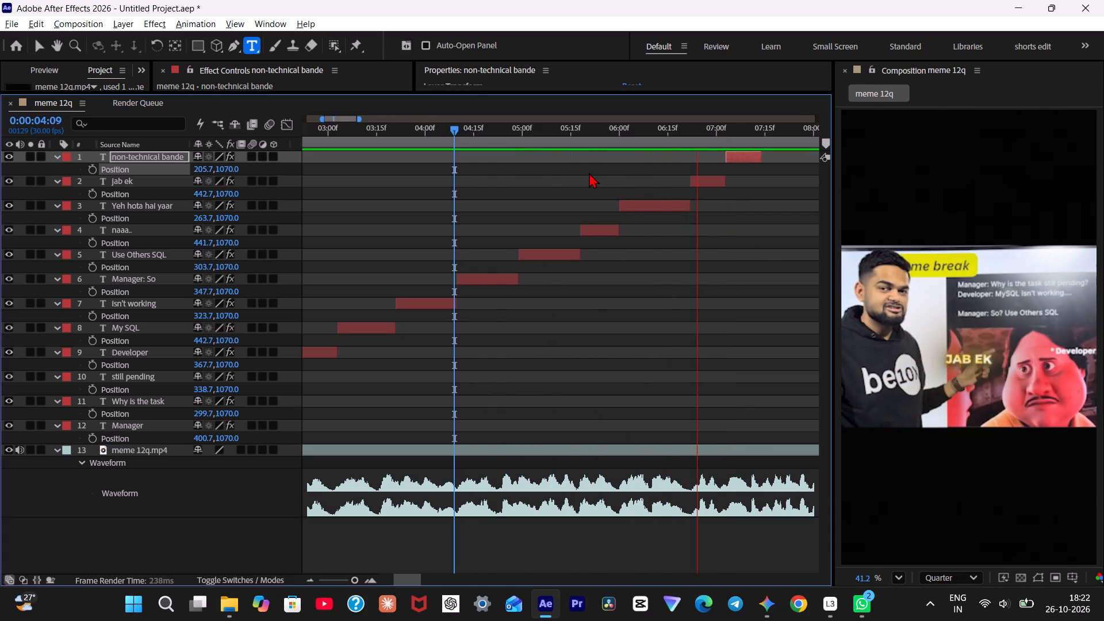
{"action": "left_click_drag", "start_coordinate": [582, 135], "coordinate": [358, 136]}
{"action": "key", "text": "space"}
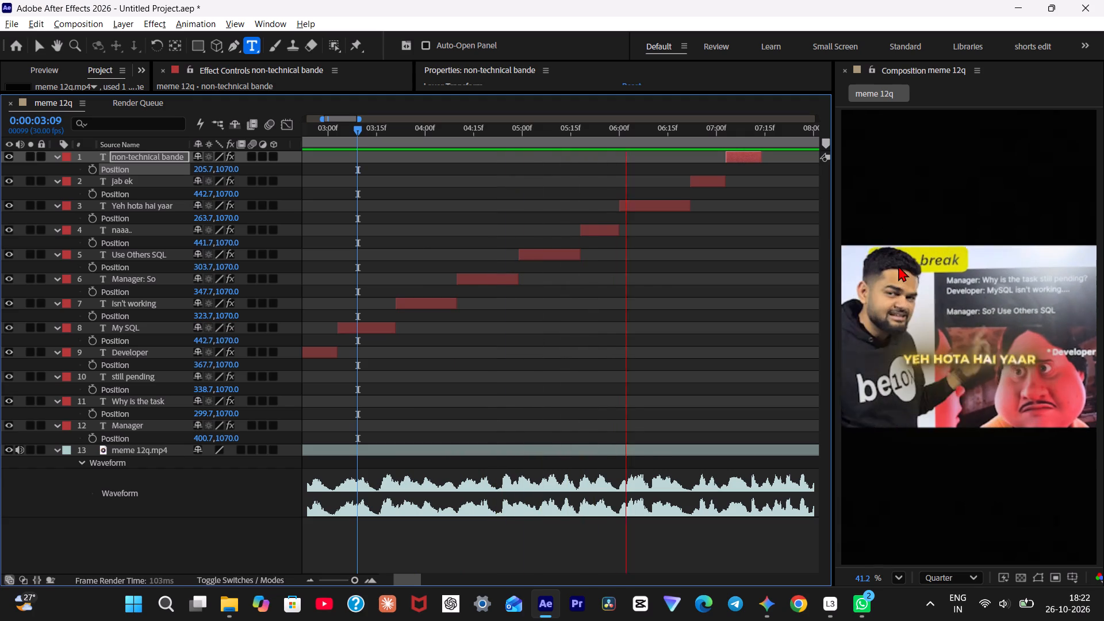
{"action": "key", "text": "space"}
{"action": "key", "text": "space"}
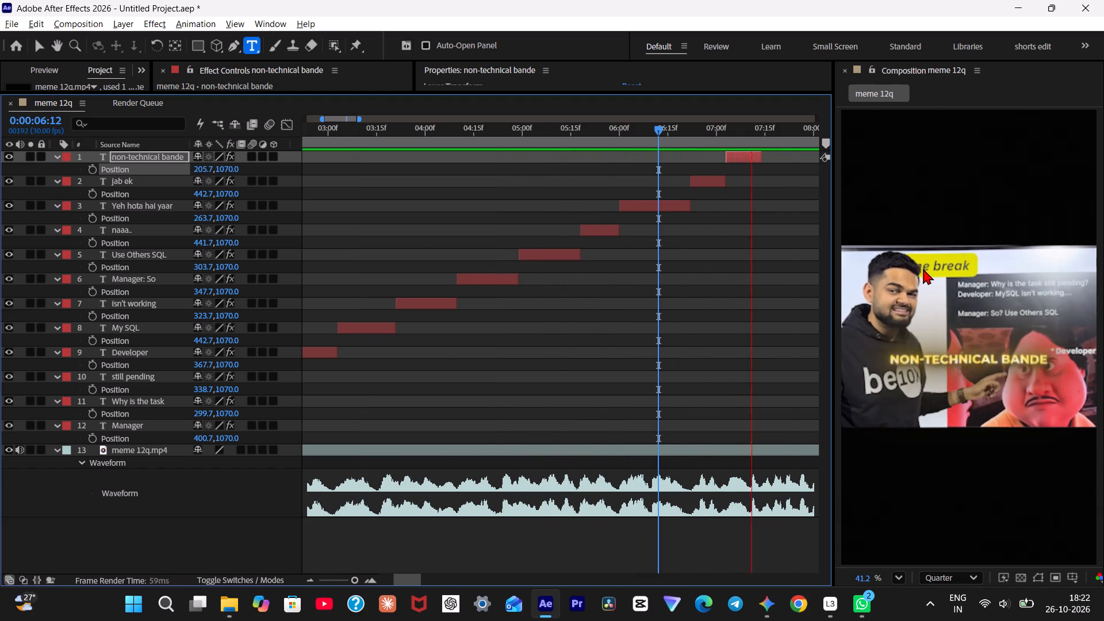
{"action": "key", "text": "space"}
Play in short bursts up to 0:00:08:01 to find where "non-technical bande" ends in the speech.
{"action": "left_click_drag", "start_coordinate": [772, 136], "coordinate": [751, 129]}
{"action": "key", "text": "space"}
{"action": "key", "text": "space"}
{"action": "key", "text": "space"}
{"action": "key", "text": "space"}
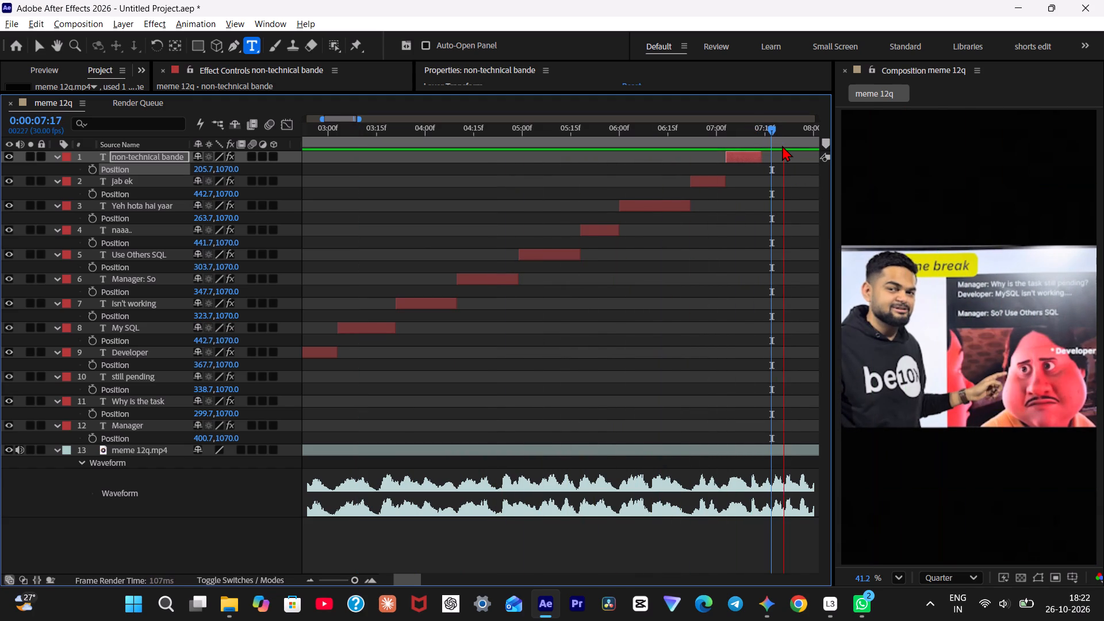
{"action": "key", "text": "space"}
{"action": "key", "text": "space"}
{"action": "key", "text": "space"}
{"action": "key", "text": "space"}
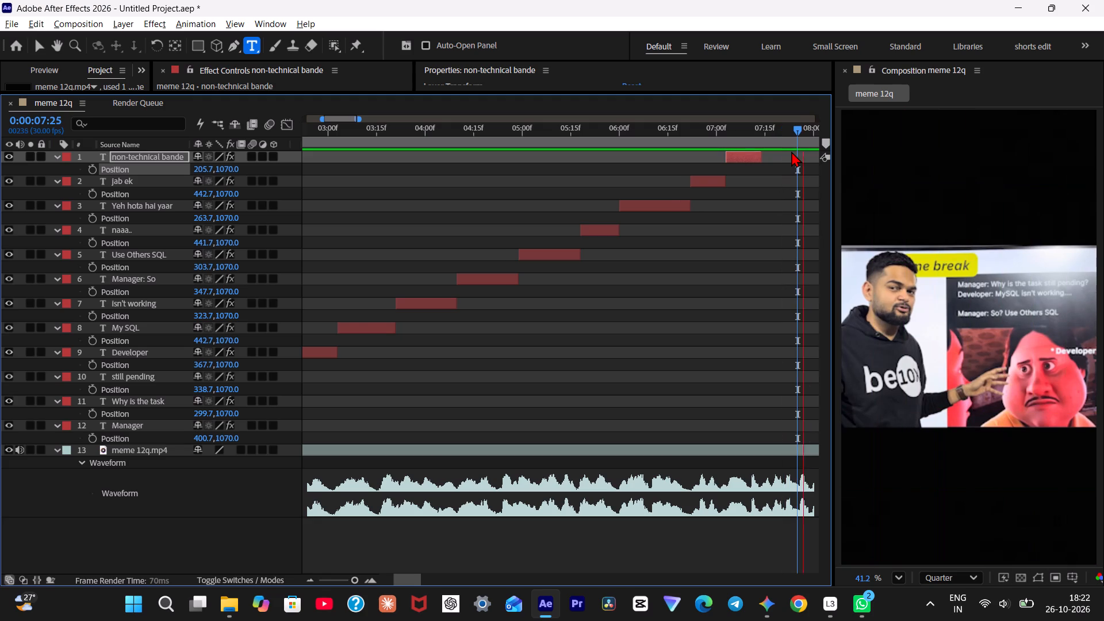
{"action": "key", "text": "space"}
{"action": "key", "text": "space"}
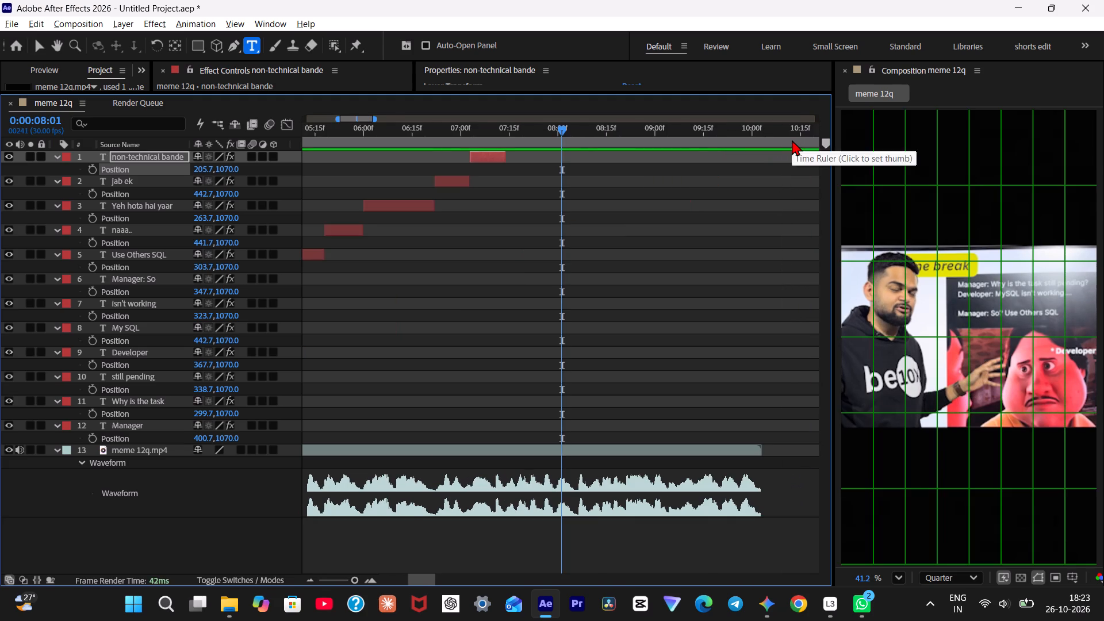
Extend the end of the "non-technical bande" caption layer to 0:00:07:27, rechecking the speech around that point.
{"action": "left_click_drag", "start_coordinate": [577, 134], "coordinate": [550, 145]}
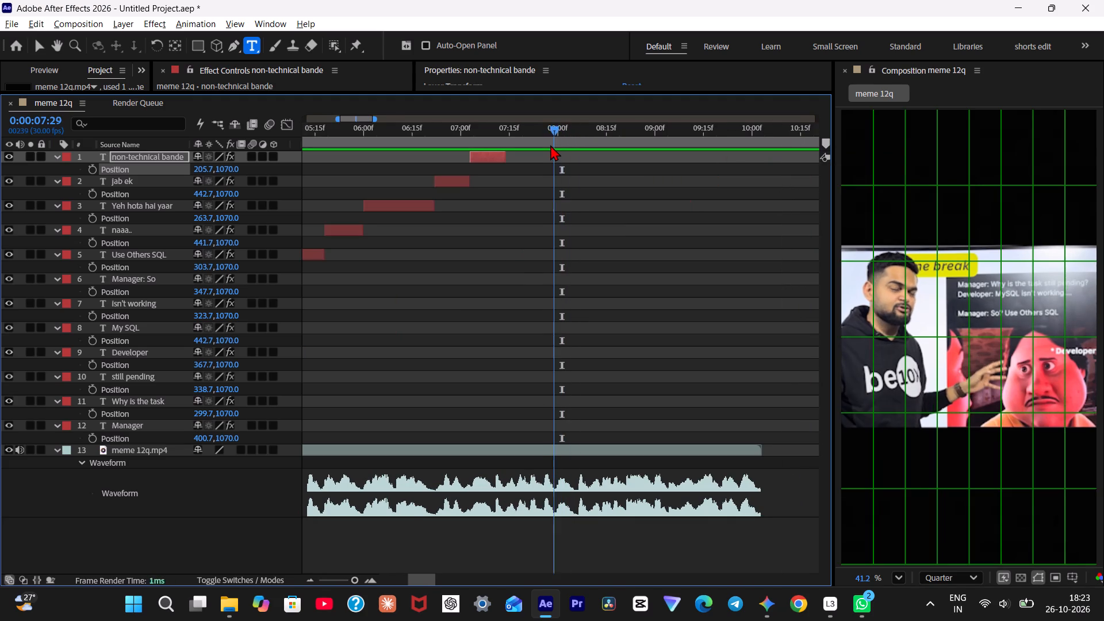
{"action": "left_click_drag", "start_coordinate": [550, 145], "coordinate": [550, 145]}
{"action": "key", "text": "space"}
{"action": "key", "text": "space"}
{"action": "left_click", "coordinate": [548, 147]}
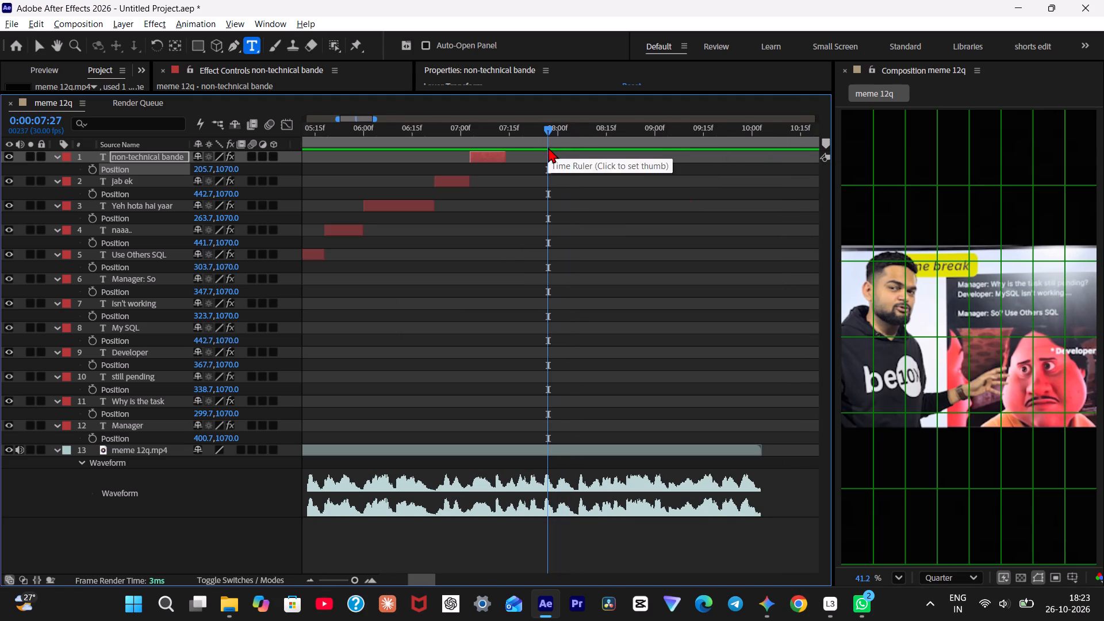
{"action": "left_click_drag", "start_coordinate": [511, 157], "coordinate": [567, 158]}
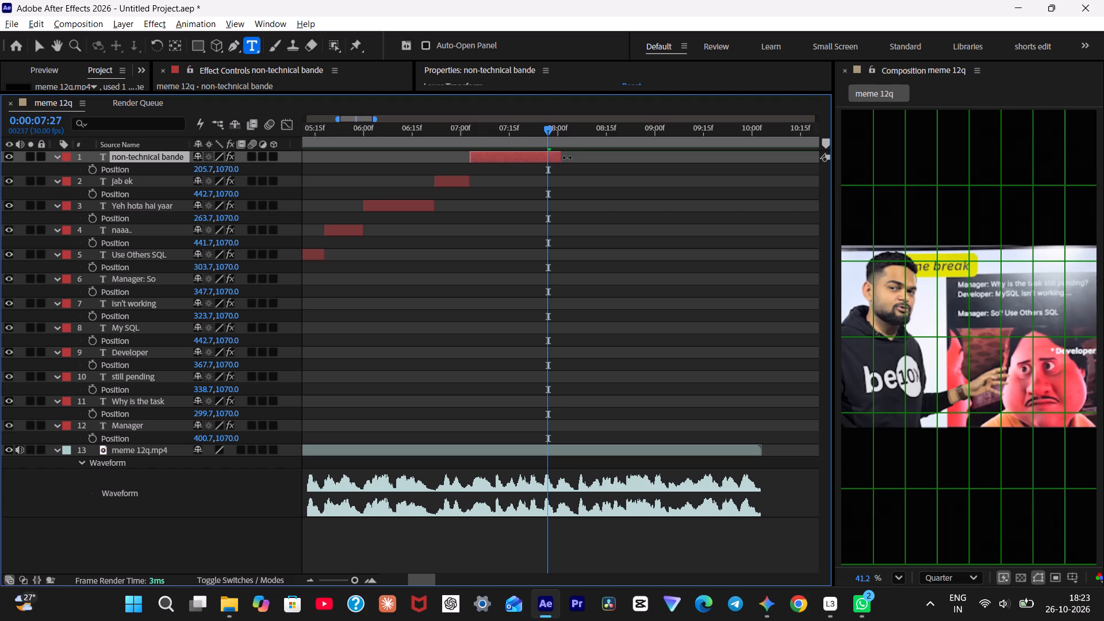
{"action": "left_click_drag", "start_coordinate": [567, 158], "coordinate": [554, 158]}
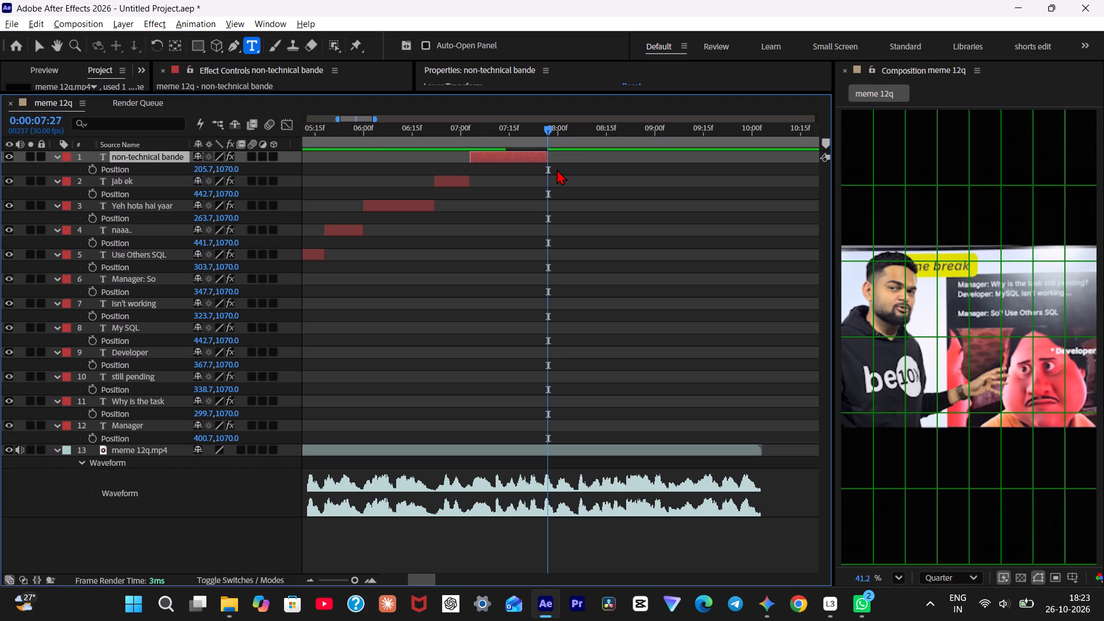
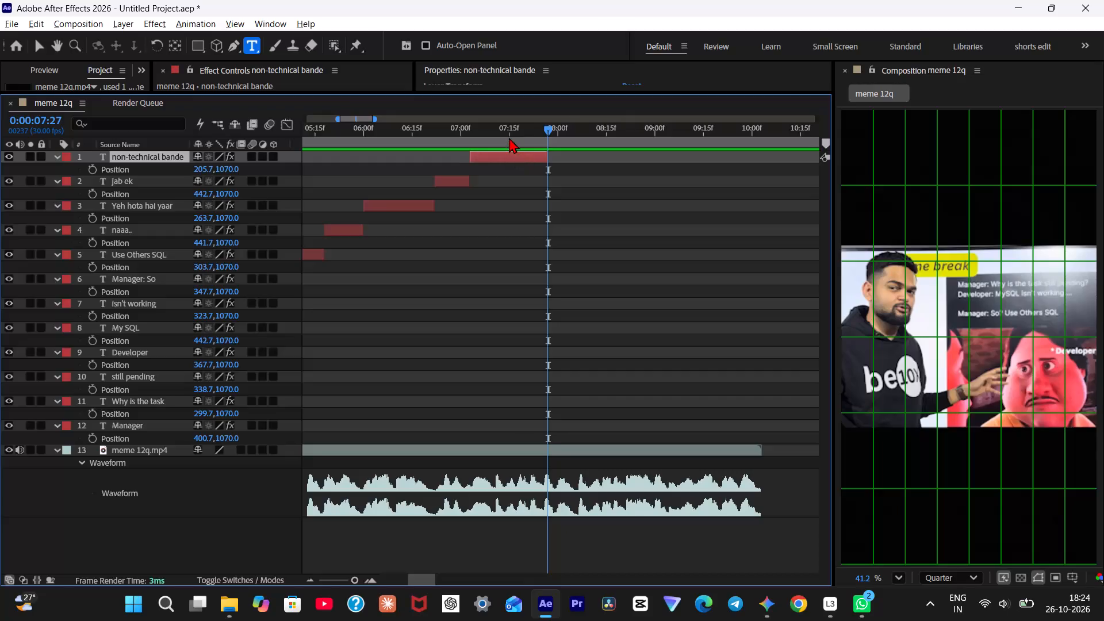
Play from 0:00:06:15 to 0:00:07:17, replaying the opening words, to check the "non-technical bande" caption against the speech.
{"action": "key", "text": "v"}
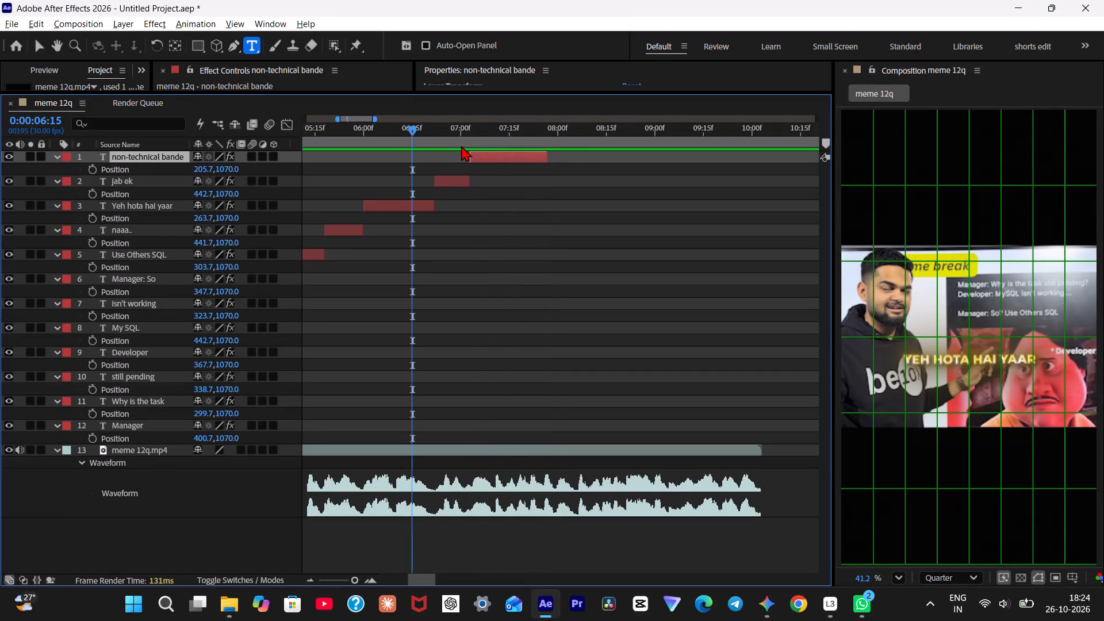
{"action": "key", "text": "space"}
{"action": "key", "text": "space"}
{"action": "key", "text": "space"}
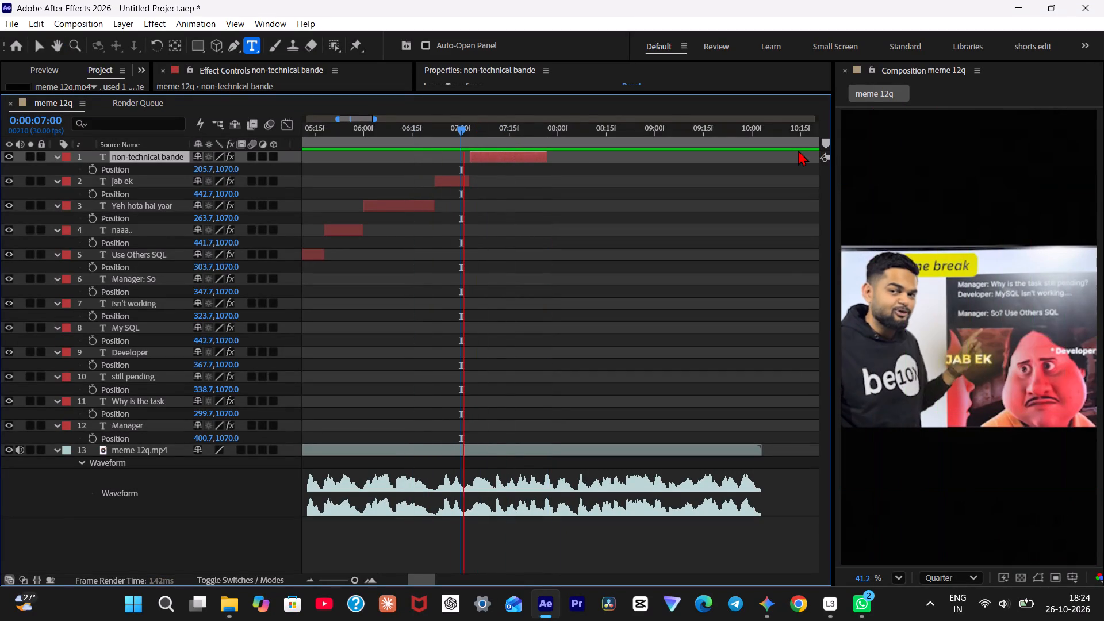
{"action": "key", "text": "space"}
{"action": "key", "text": "space"}
{"action": "key", "text": "space"}
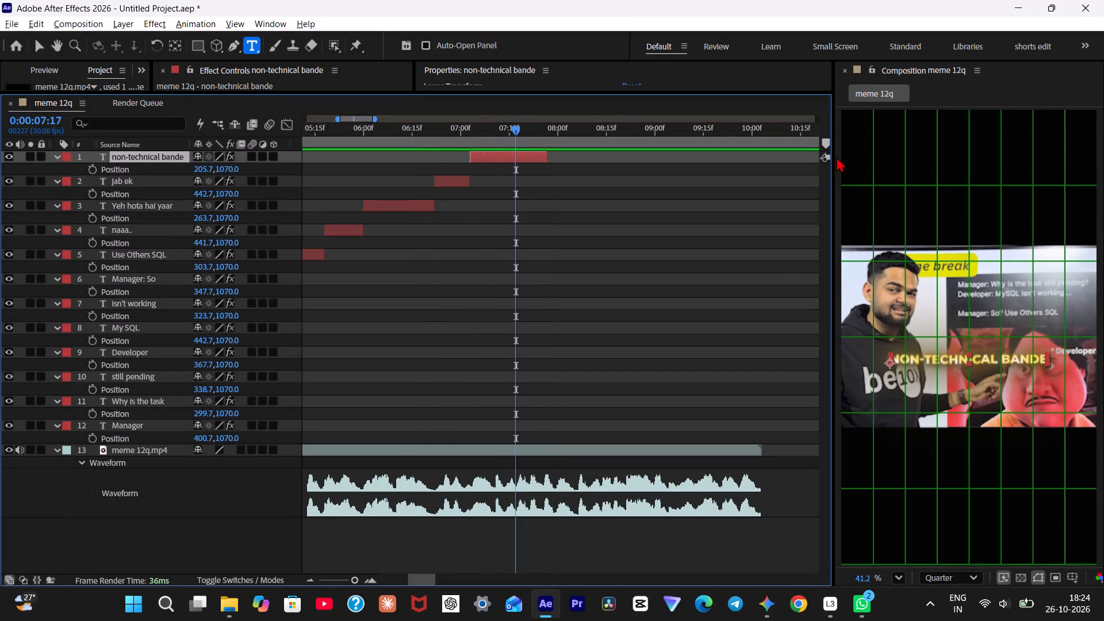
{"action": "left_click_drag", "start_coordinate": [543, 136], "coordinate": [495, 136]}
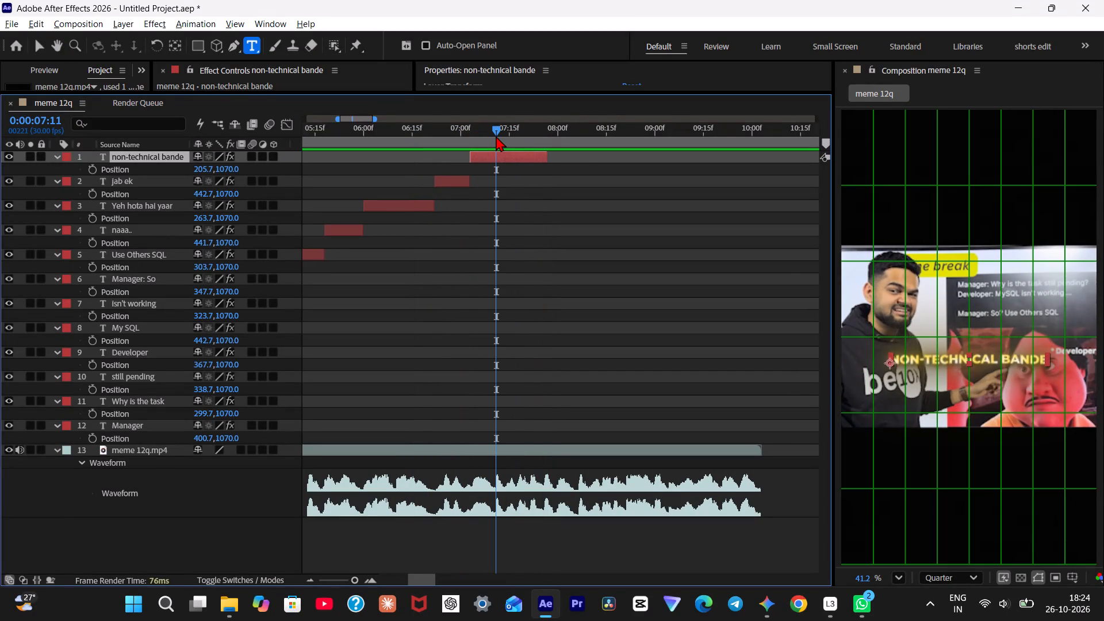
{"action": "key", "text": "space"}
{"action": "key", "text": "space"}
{"action": "left_click_drag", "start_coordinate": [523, 136], "coordinate": [470, 140]}
{"action": "key", "text": "space"}
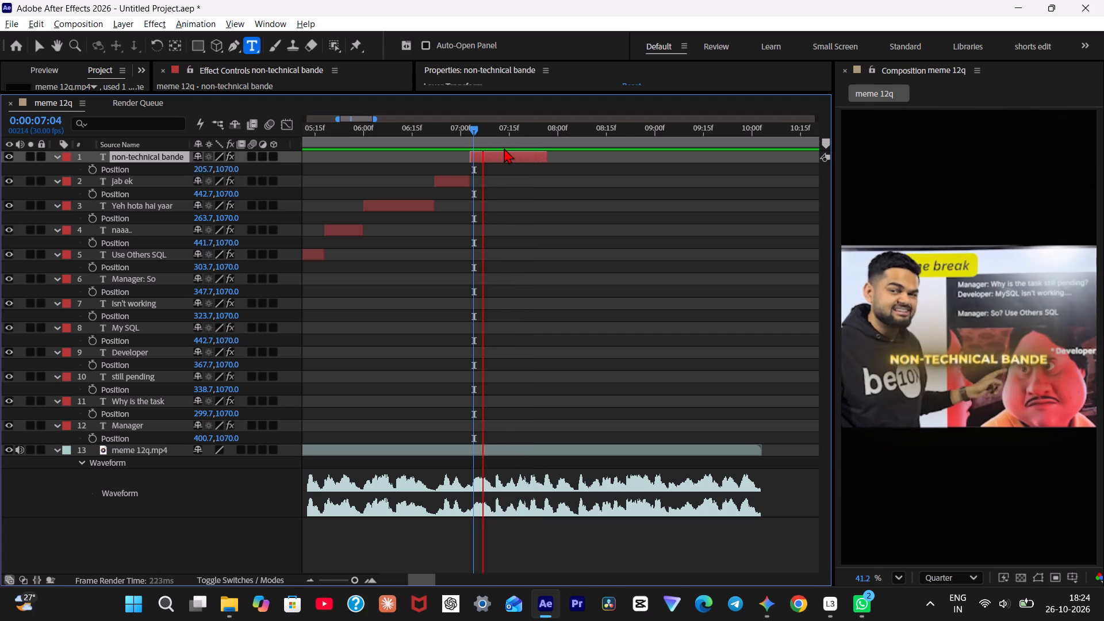
{"action": "key", "text": "space"}
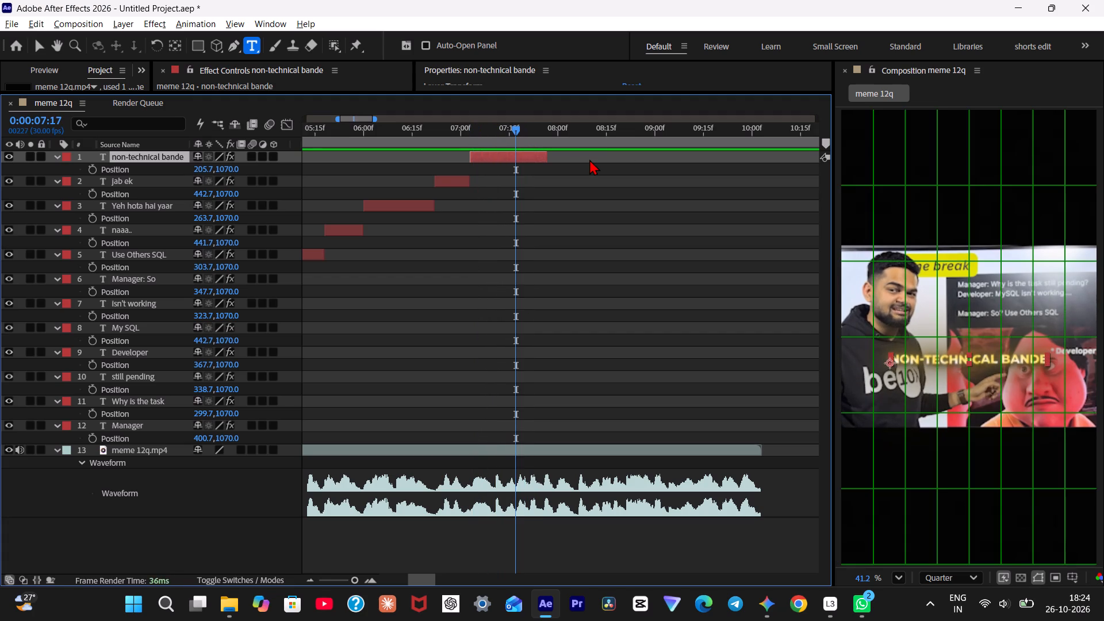
Replay the "non-technical bande" caption in short bursts up to 0:00:08:00 to check where the phrase ends in the speech.
{"action": "left_click_drag", "start_coordinate": [530, 126], "coordinate": [456, 140]}
{"action": "key", "text": "space"}
{"action": "key", "text": "space"}
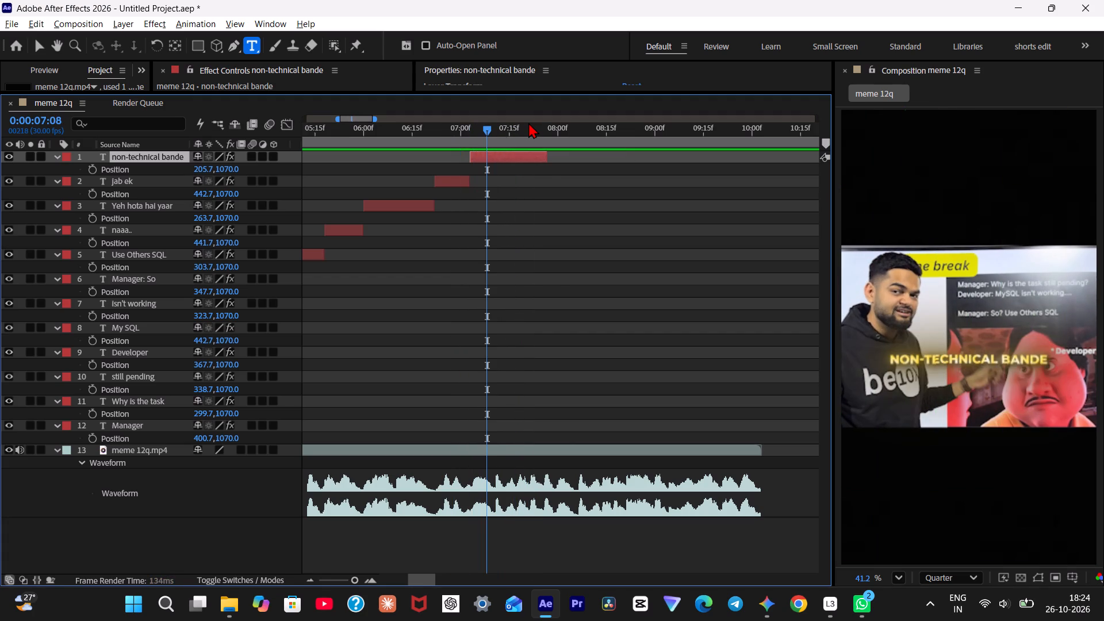
{"action": "key", "text": "space"}
{"action": "key", "text": "space"}
{"action": "key", "text": "space"}
{"action": "key", "text": "space"}
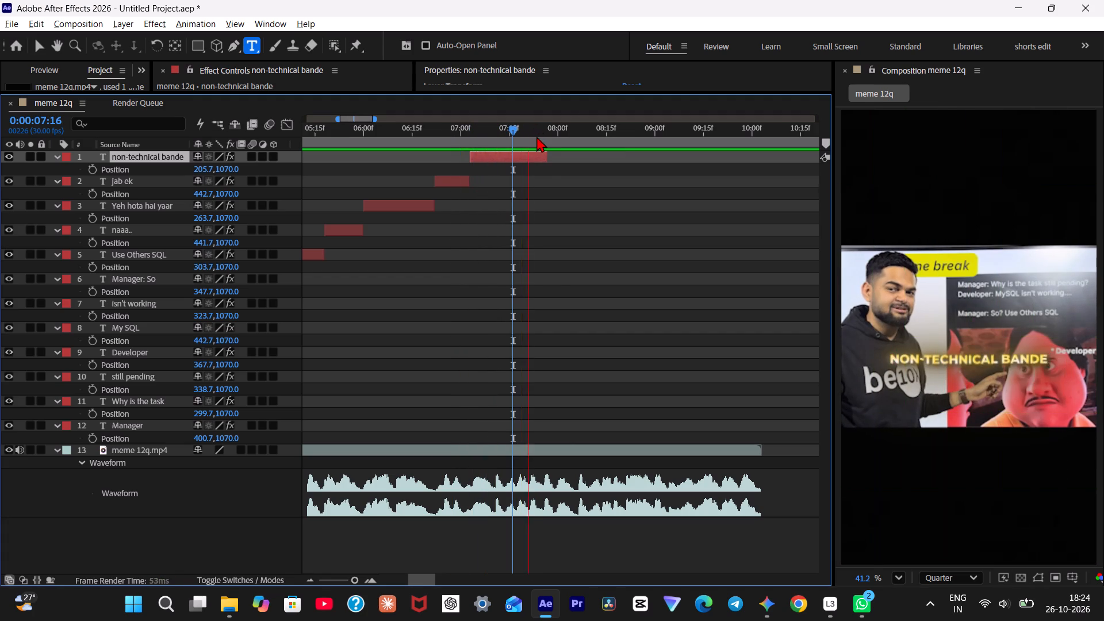
{"action": "left_click_drag", "start_coordinate": [530, 133], "coordinate": [476, 150]}
{"action": "key", "text": "space"}
{"action": "key", "text": "space"}
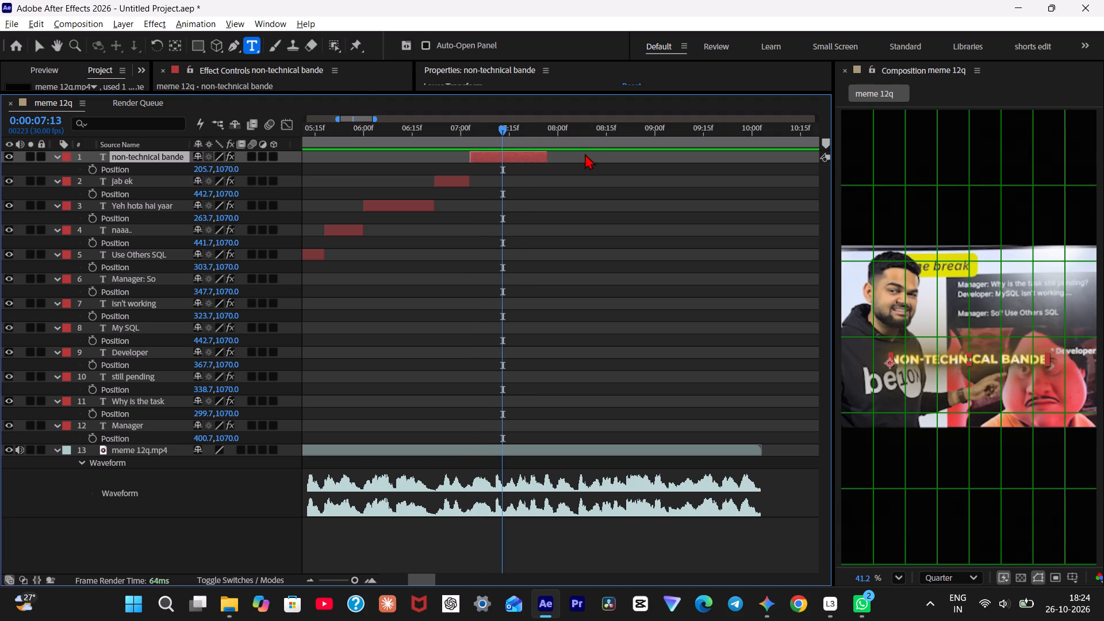
{"action": "key", "text": "space"}
{"action": "key", "text": "space"}
{"action": "key", "text": "space"}
{"action": "key", "text": "space"}
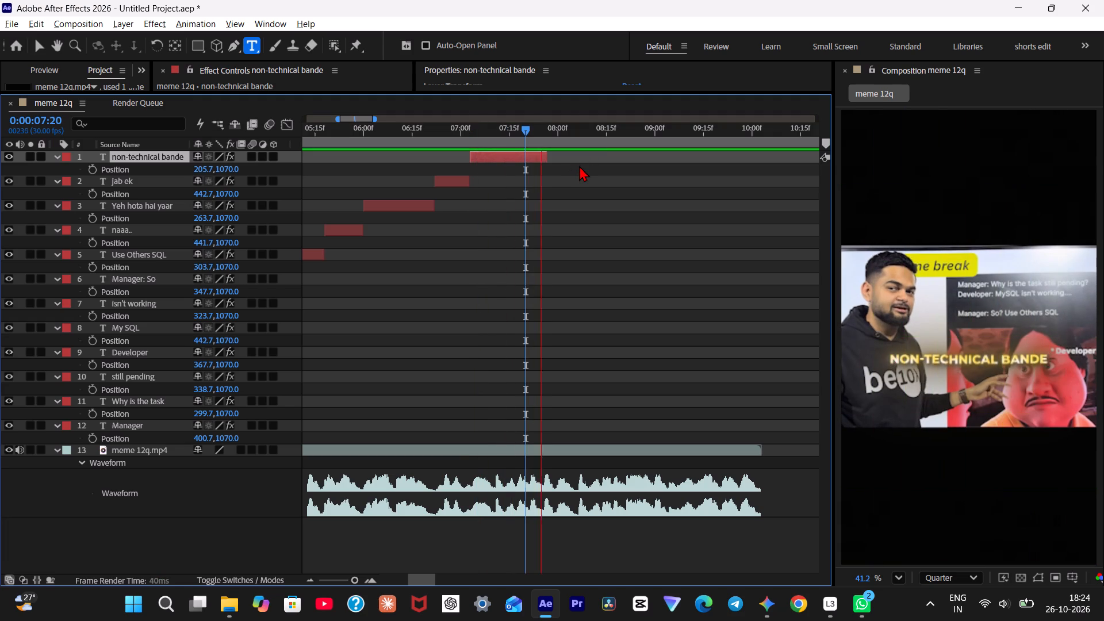
{"action": "key", "text": "space"}
{"action": "key", "text": "space"}
{"action": "key", "text": "space"}
{"action": "key", "text": "space"}
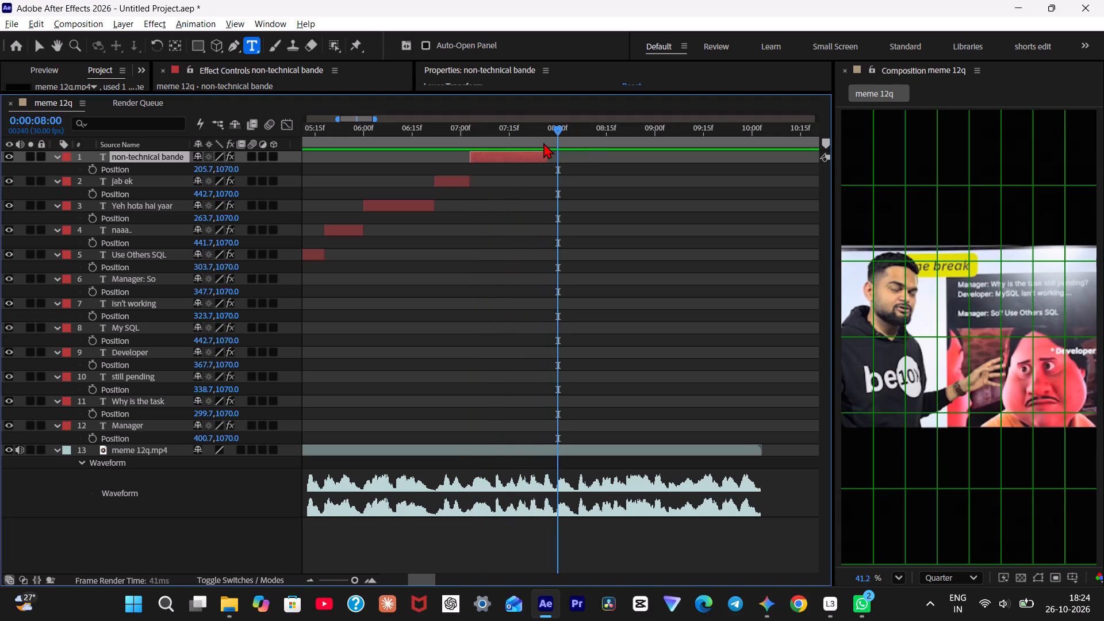
Duplicate the "non-technical bande" caption layer, start the copy at 0:00:07:27 and show its Position property.
{"action": "left_click_drag", "start_coordinate": [543, 141], "coordinate": [549, 144]}
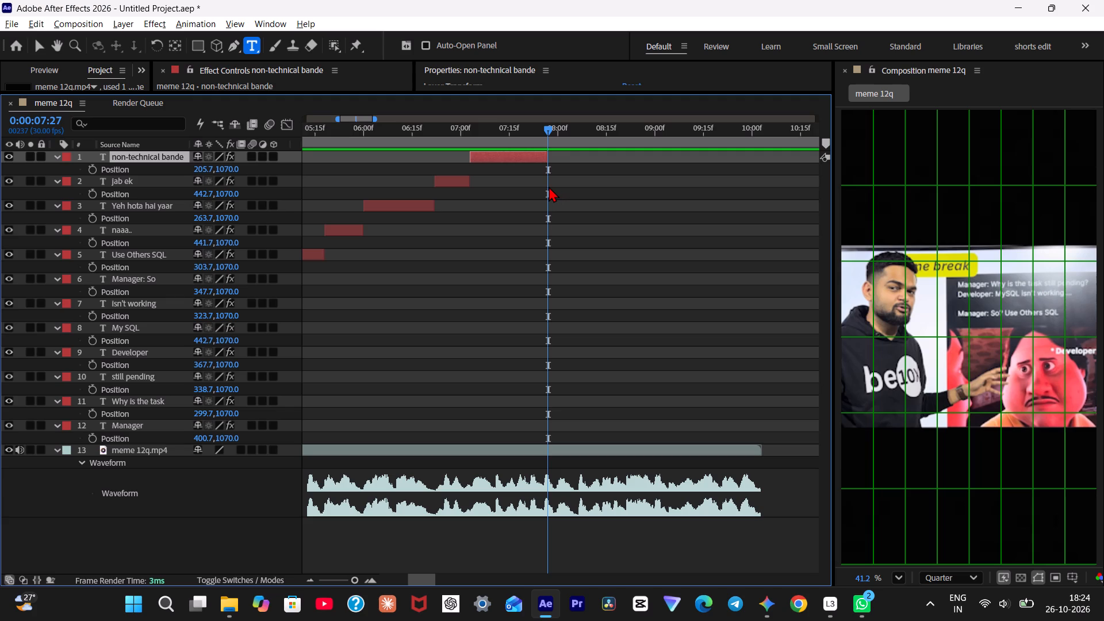
{"action": "scroll", "coordinate": [545, 188], "scroll_direction": "up", "scroll_amount": 1, "text": "alt"}
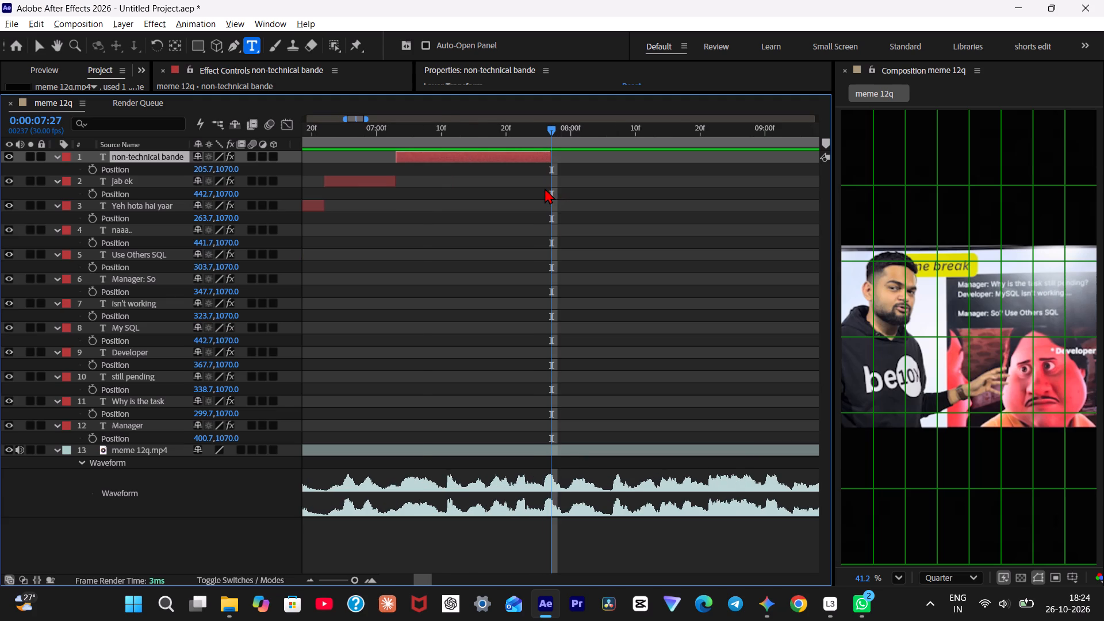
{"action": "left_click_drag", "start_coordinate": [555, 133], "coordinate": [513, 152]}
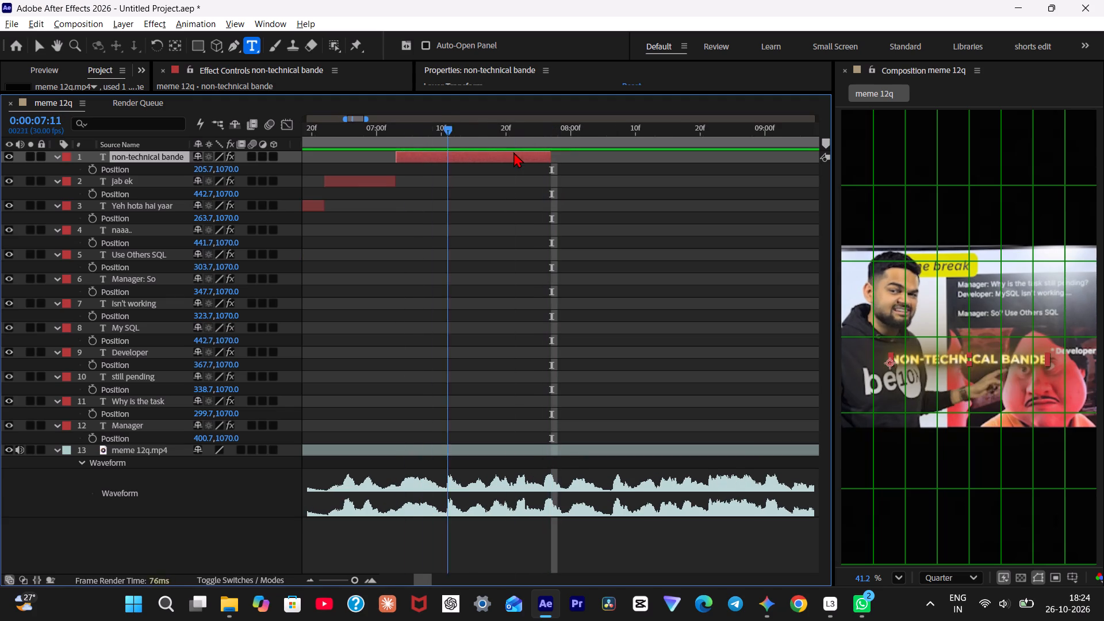
{"action": "left_click_drag", "start_coordinate": [513, 152], "coordinate": [552, 143]}
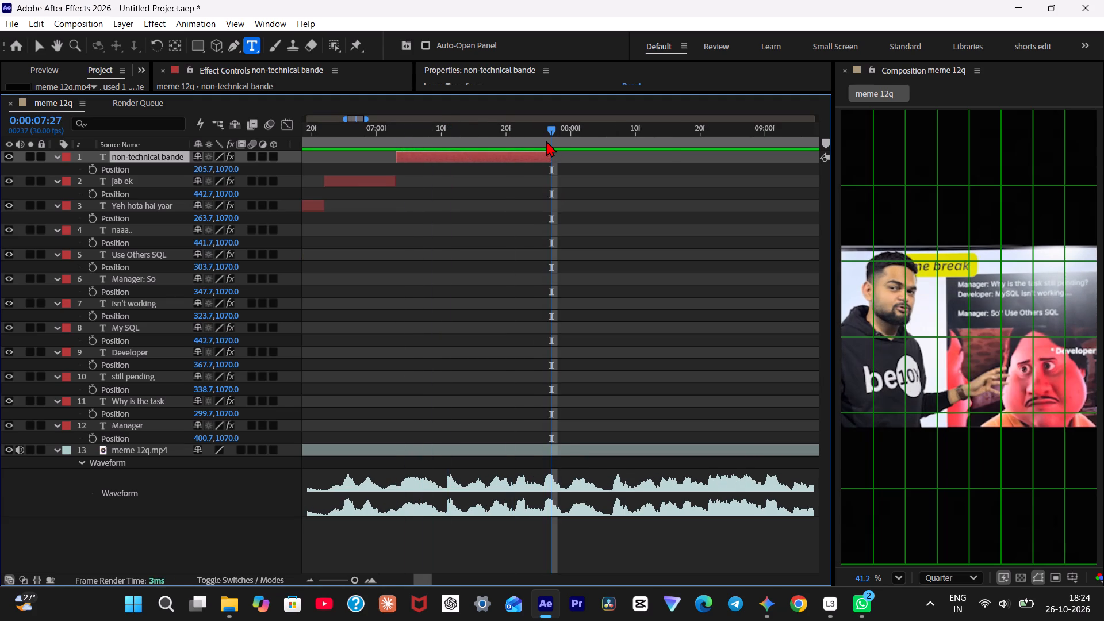
{"action": "key", "text": "ctrl+d"}
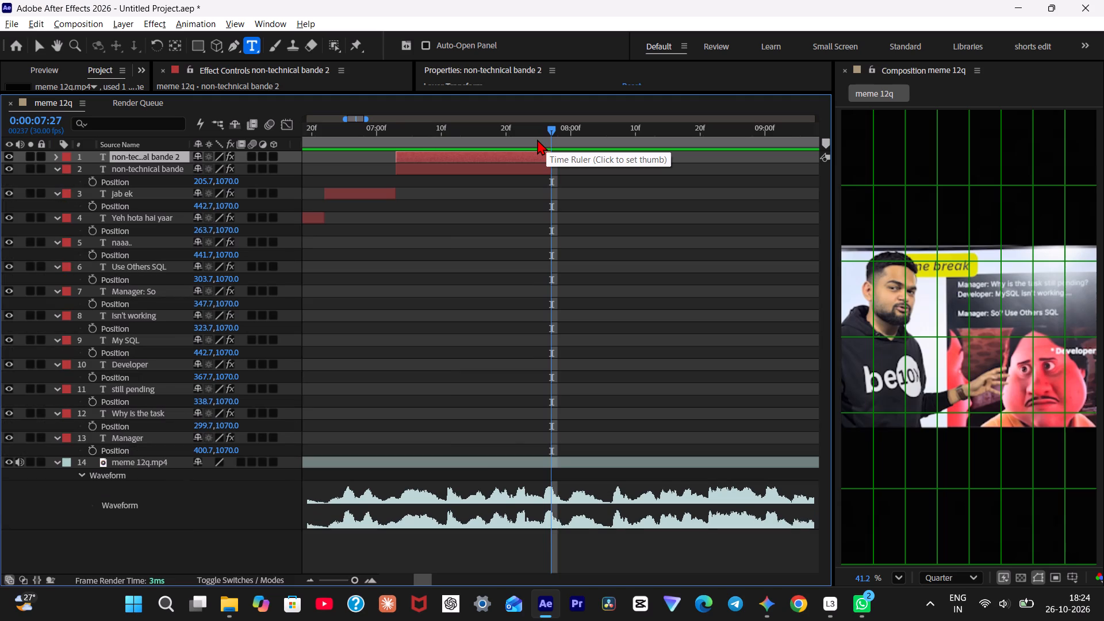
{"action": "key", "text": "bracketleft"}
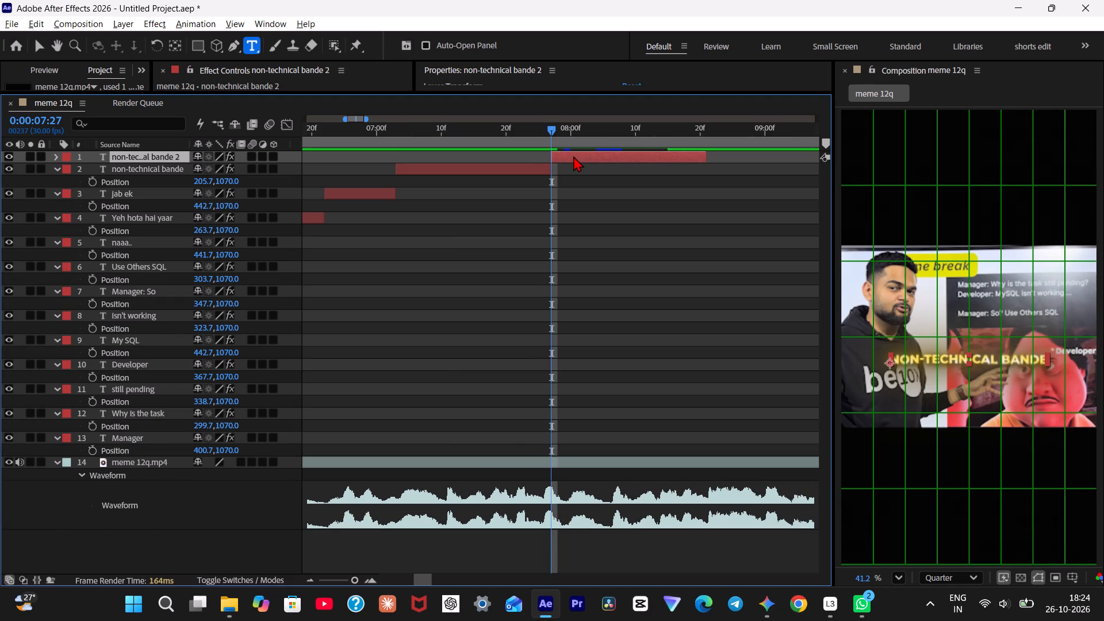
{"action": "key", "text": "p"}
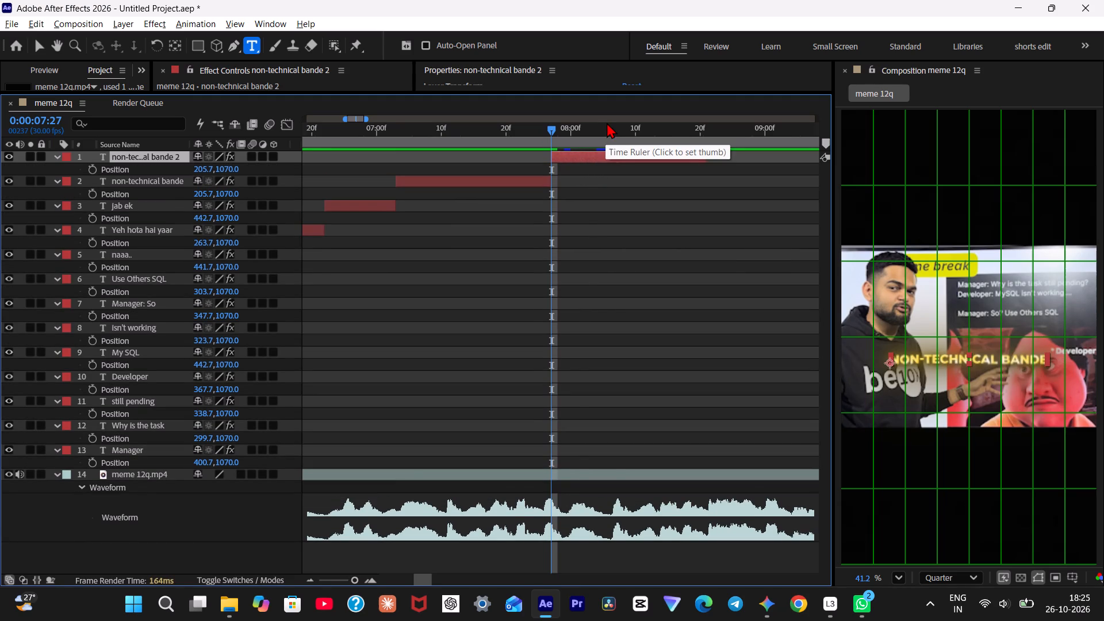
{"action": "left_click_drag", "start_coordinate": [617, 137], "coordinate": [557, 139]}
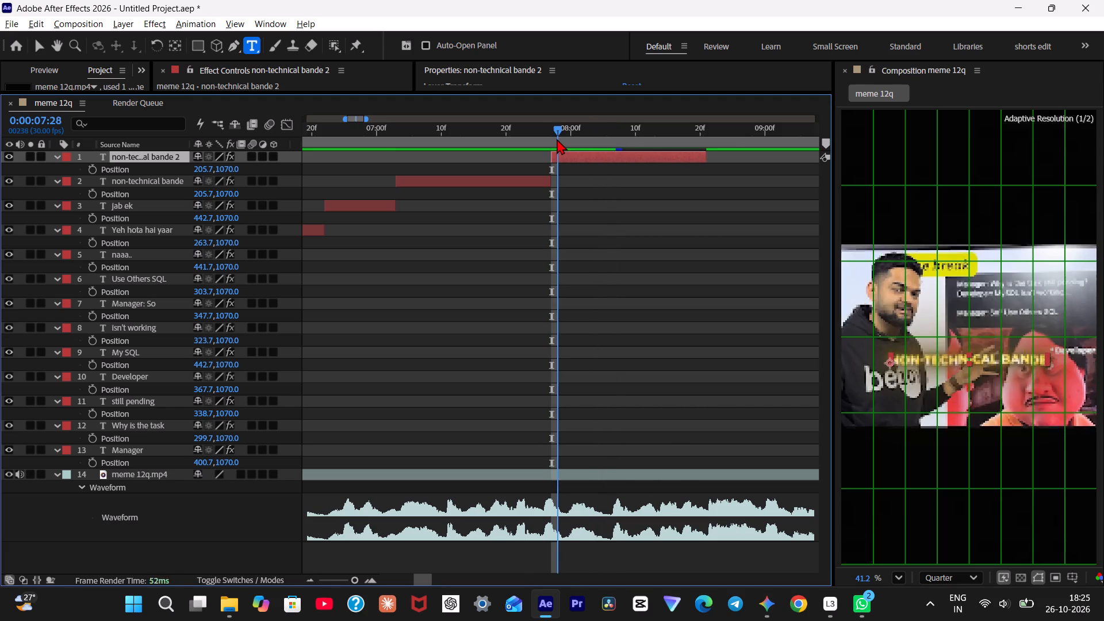
{"action": "left_click_drag", "start_coordinate": [557, 139], "coordinate": [411, 152]}
{"action": "key", "text": "space"}
{"action": "key", "text": "space"}
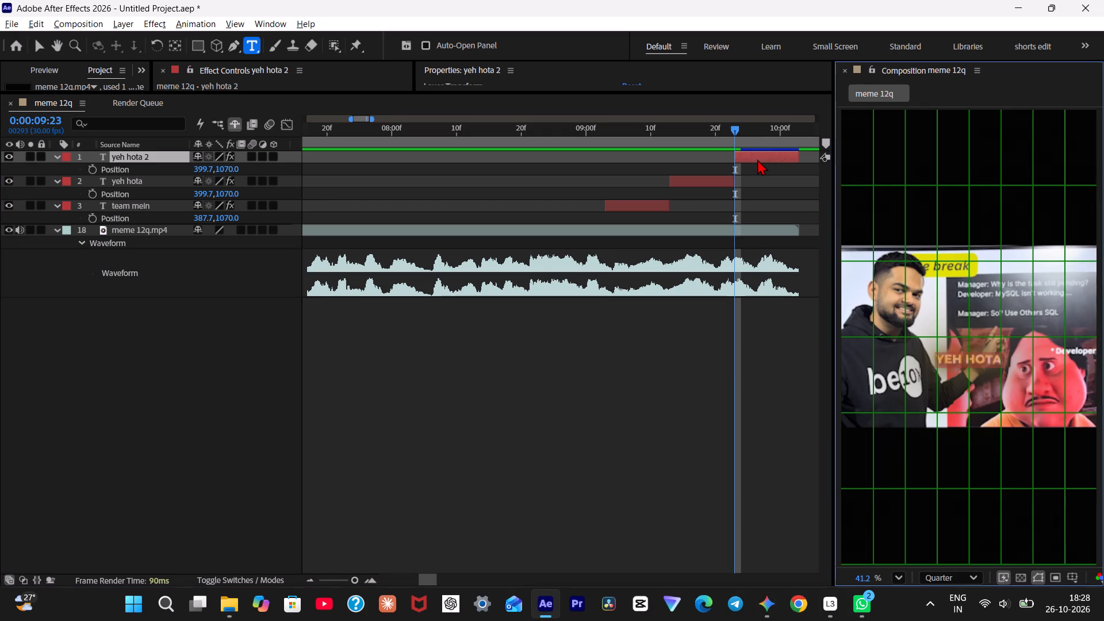
{"action": "key", "text": "ctrl+v"}
Set the "hai cheez" caption's Position to 389.7, 1070 to centre the text.
{"action": "left_click_drag", "start_coordinate": [204, 171], "coordinate": [198, 171]}
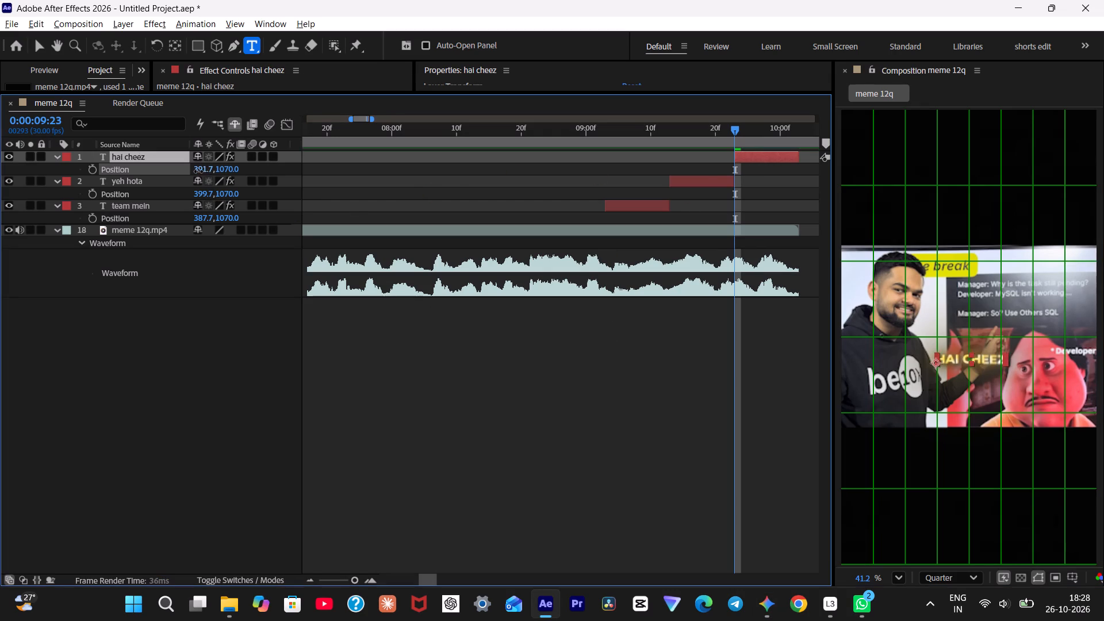
{"action": "left_click_drag", "start_coordinate": [198, 171], "coordinate": [204, 178]}
Scrub the last captions to find where the speech ends and trim the "hai cheez" layer's end to 0:00:10:01.
{"action": "left_click_drag", "start_coordinate": [608, 141], "coordinate": [653, 139]}
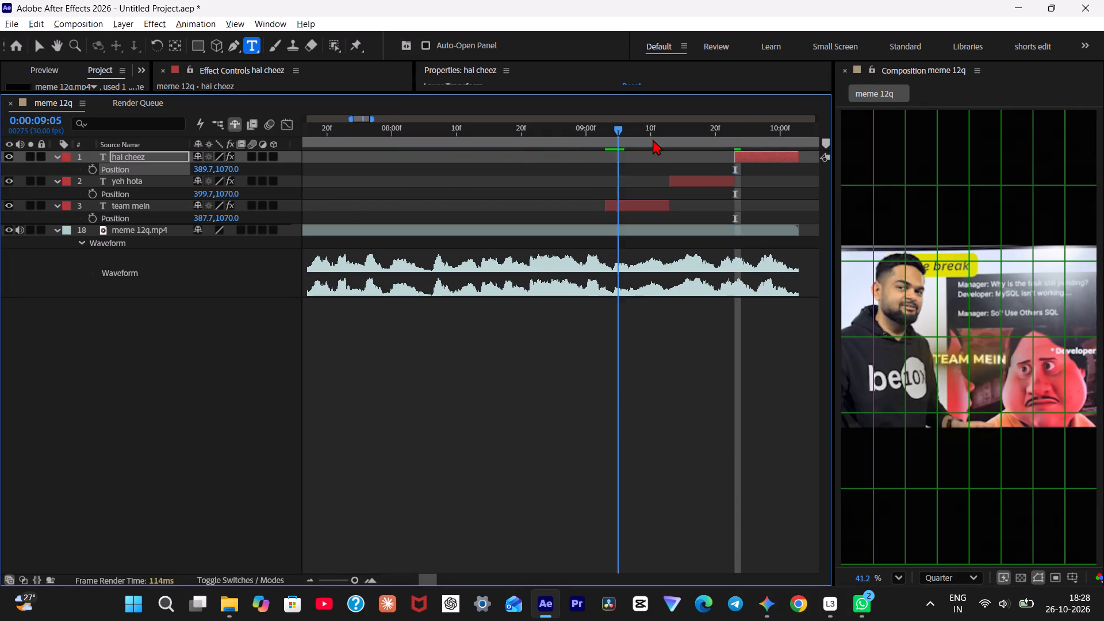
{"action": "left_click_drag", "start_coordinate": [653, 139], "coordinate": [794, 148]}
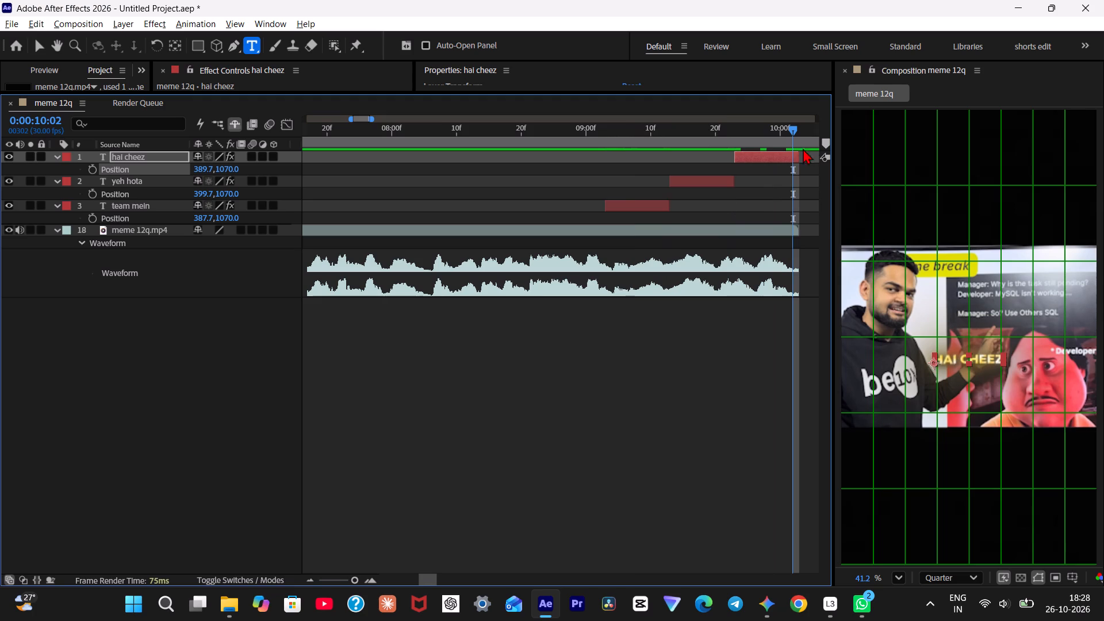
{"action": "left_click_drag", "start_coordinate": [784, 133], "coordinate": [759, 147]}
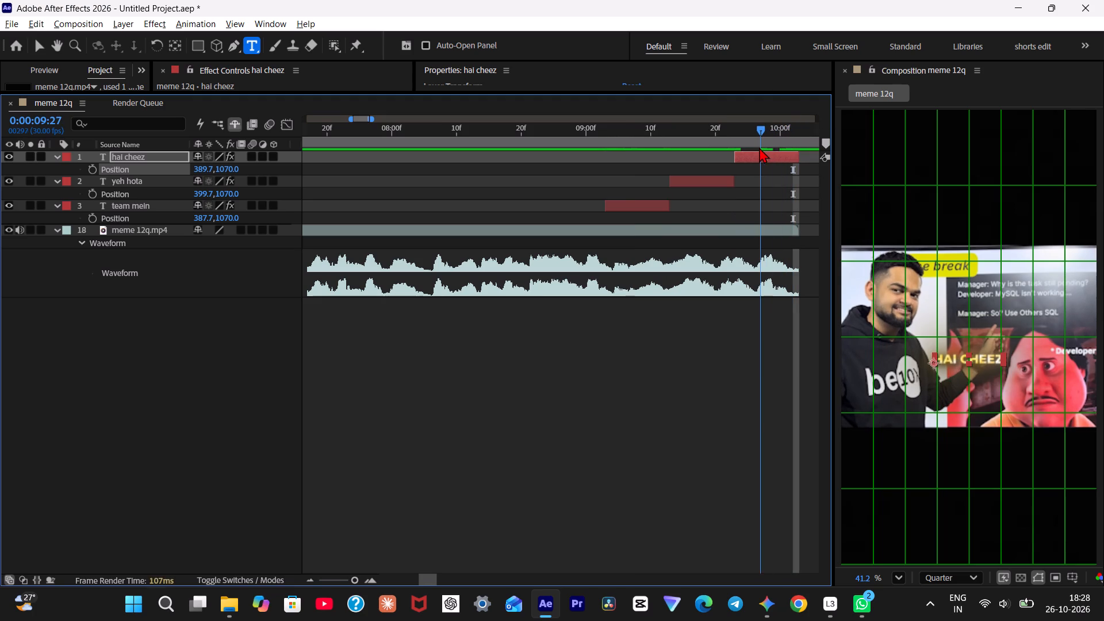
{"action": "left_click_drag", "start_coordinate": [759, 147], "coordinate": [789, 156]}
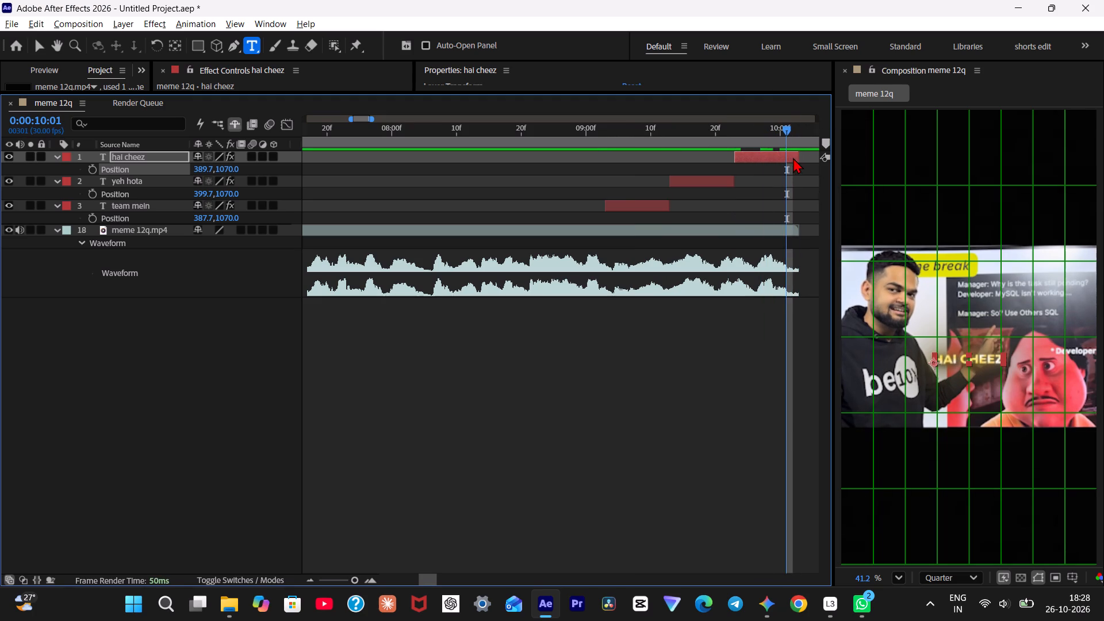
{"action": "left_click_drag", "start_coordinate": [797, 158], "coordinate": [787, 158]}
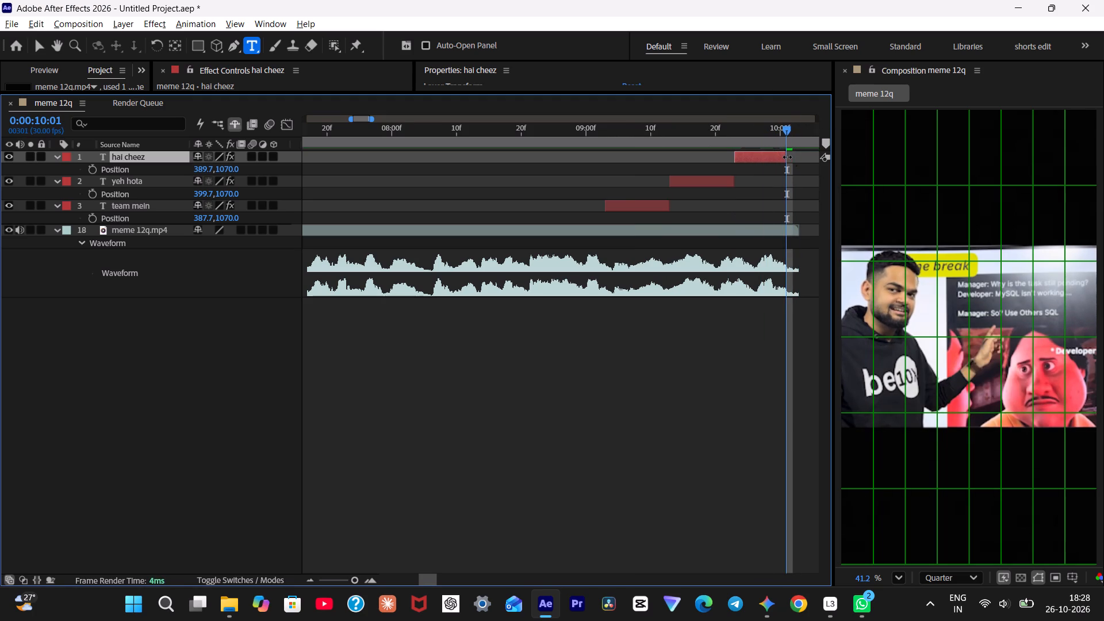
Apply the recent animation preset "cc" to the meme 12q.mp4 layer.
{"action": "left_click_drag", "start_coordinate": [798, 131], "coordinate": [792, 136]}
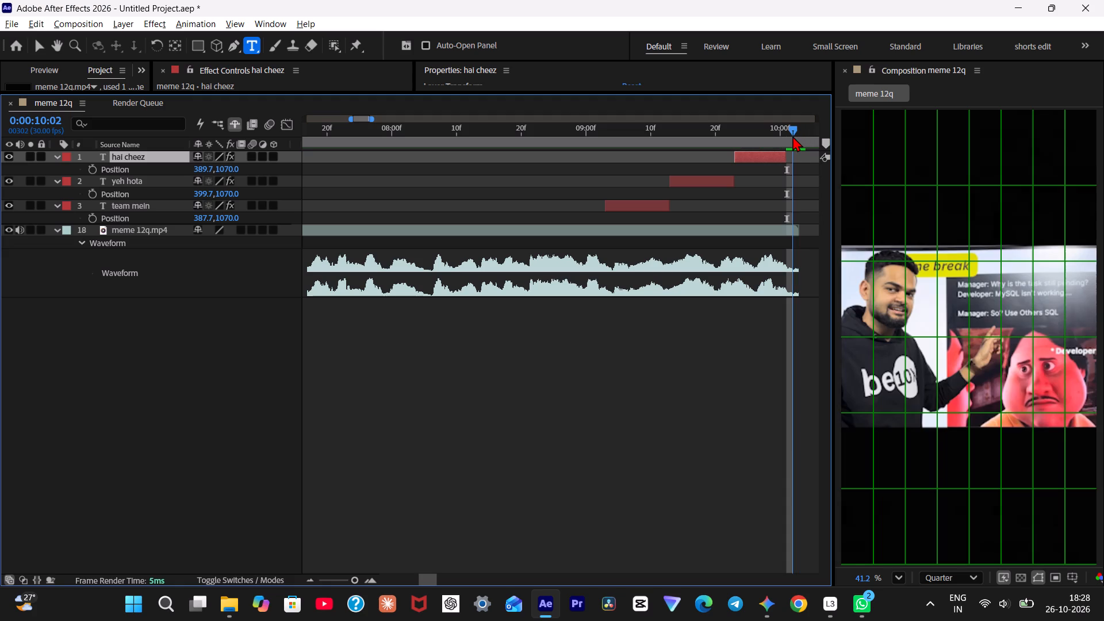
{"action": "left_click_drag", "start_coordinate": [792, 136], "coordinate": [799, 136]}
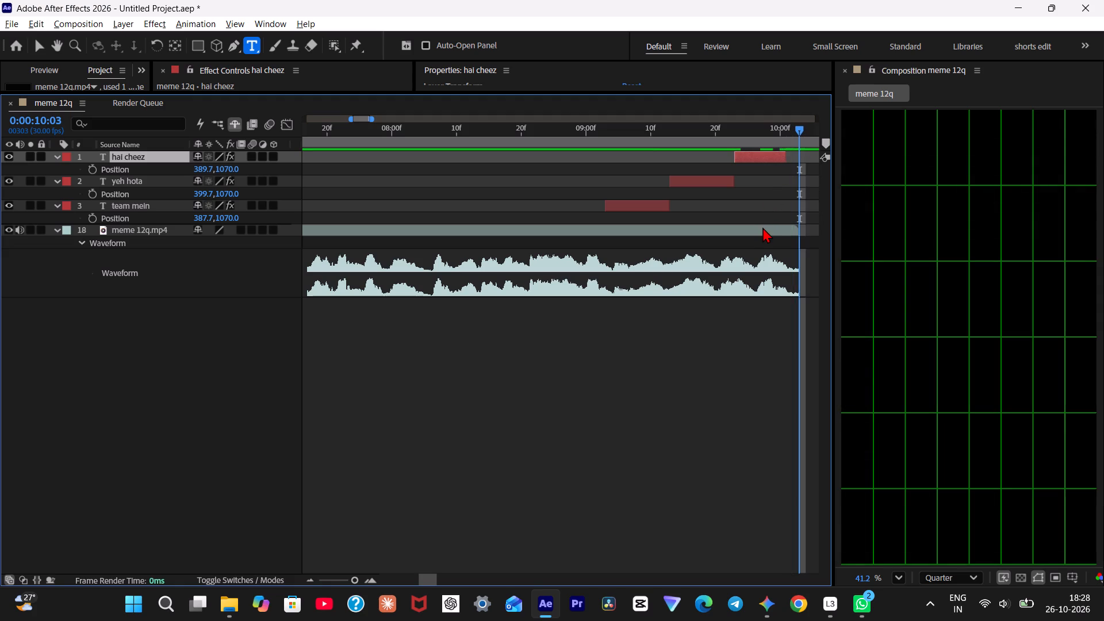
{"action": "left_click", "coordinate": [762, 229]}
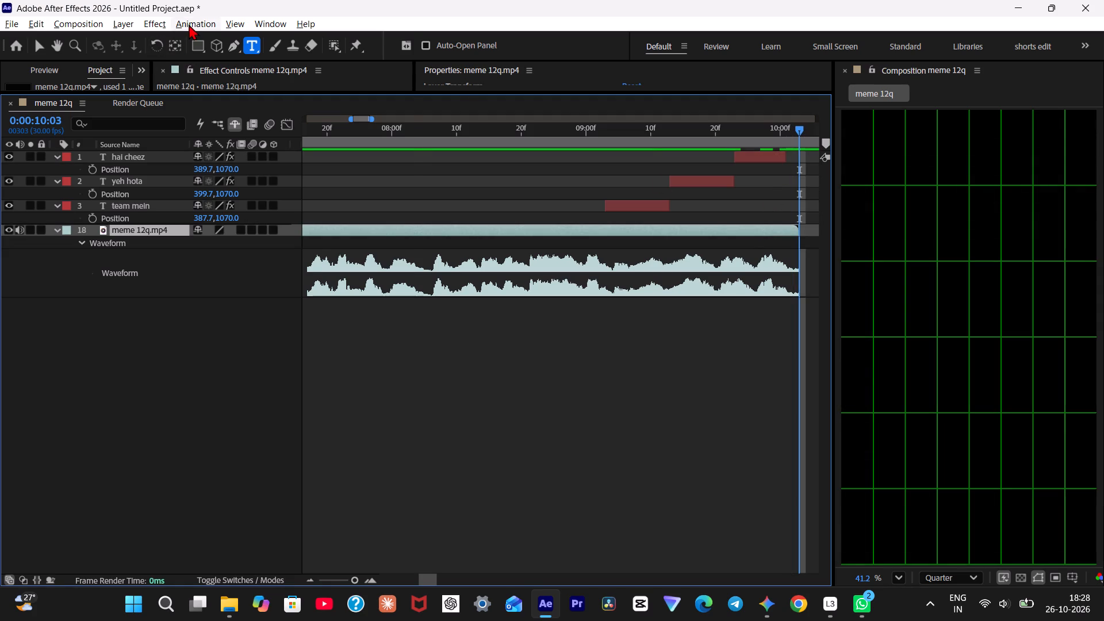
{"action": "left_click", "coordinate": [189, 24]}
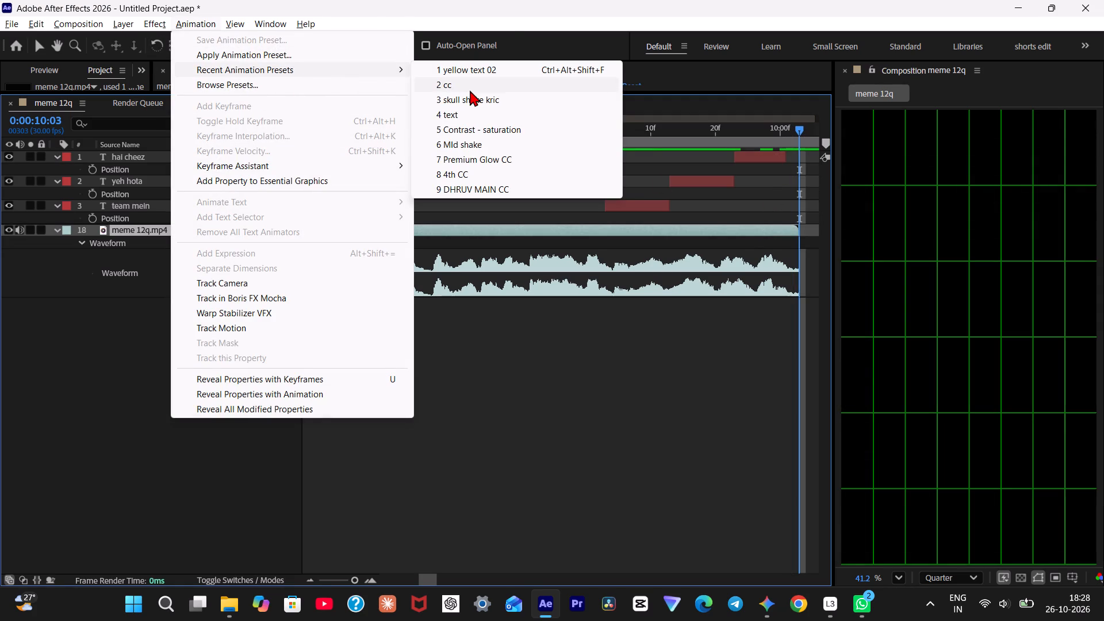
{"action": "left_click", "coordinate": [471, 90]}
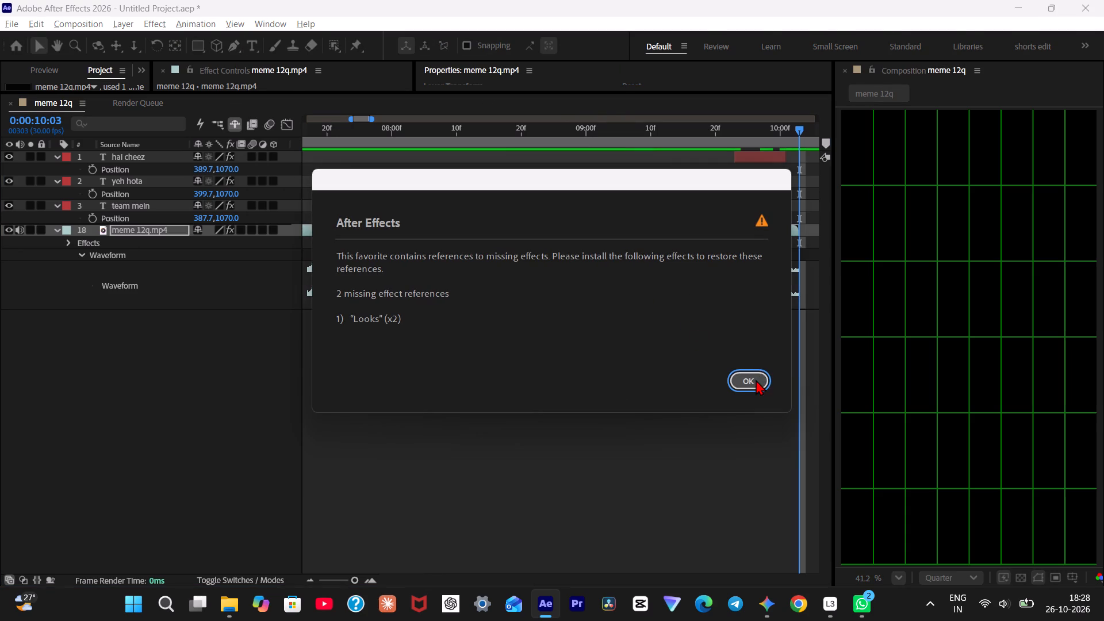
{"action": "left_click", "coordinate": [756, 379]}
Set the end of the work area to the end of the meme 12q.mp4 clip at 0:00:10:03.
{"action": "left_click_drag", "start_coordinate": [524, 135], "coordinate": [517, 149]}
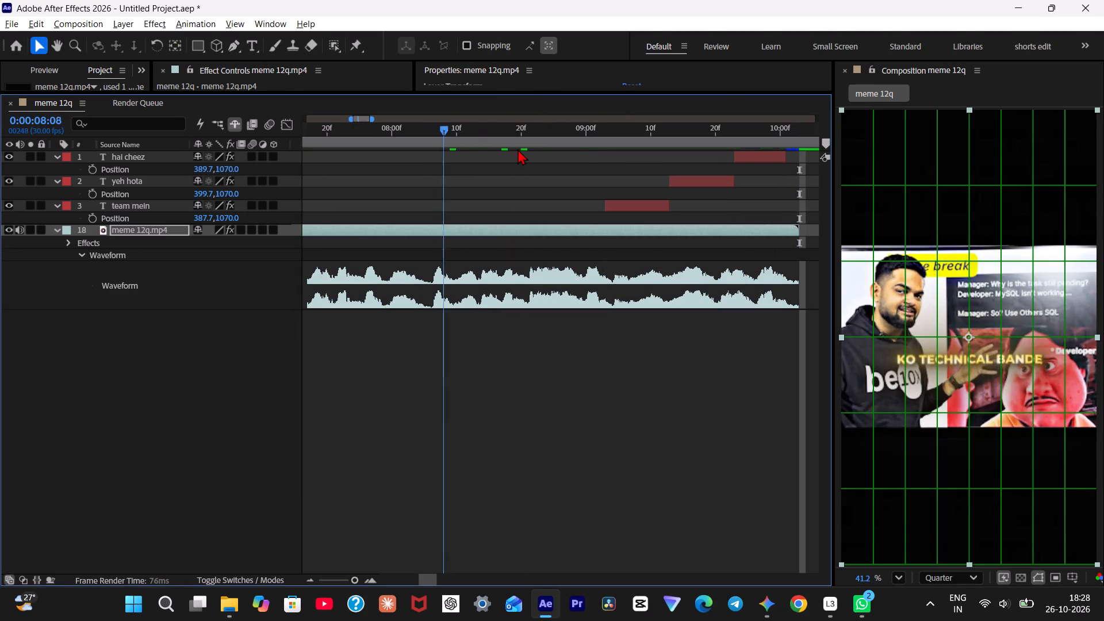
{"action": "left_click_drag", "start_coordinate": [517, 149], "coordinate": [162, 159]}
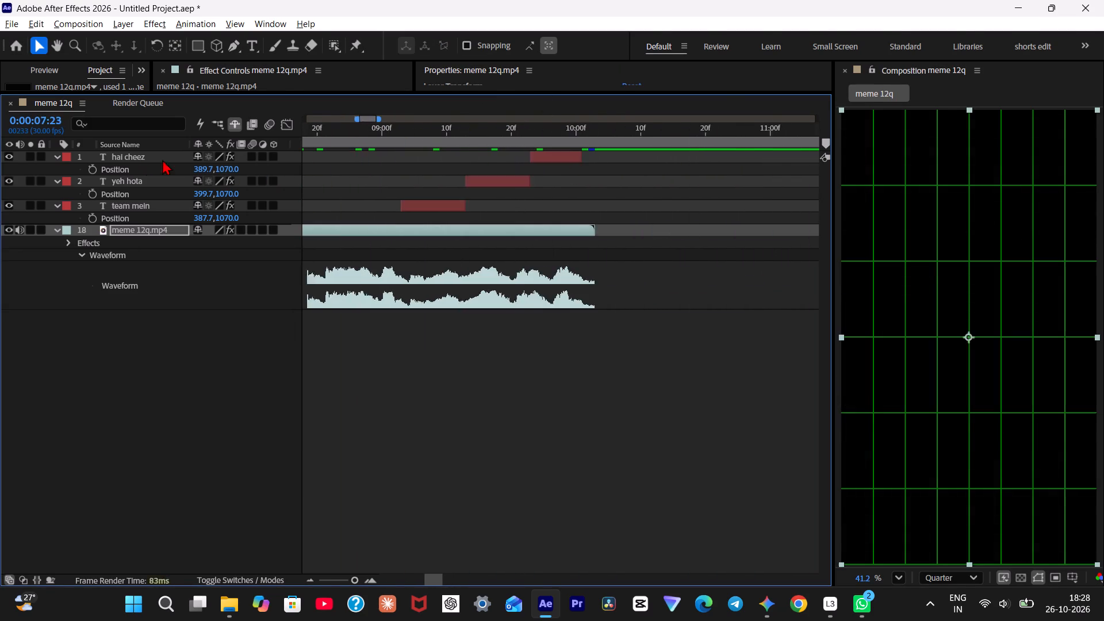
{"action": "left_click_drag", "start_coordinate": [162, 159], "coordinate": [794, 162]}
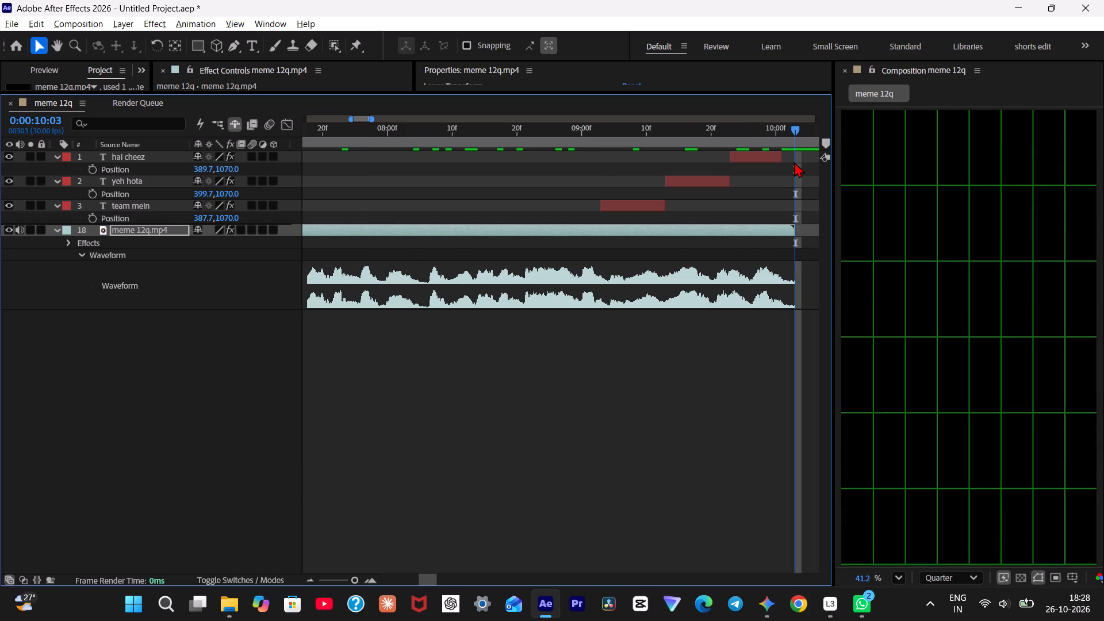
{"action": "key", "text": "n"}
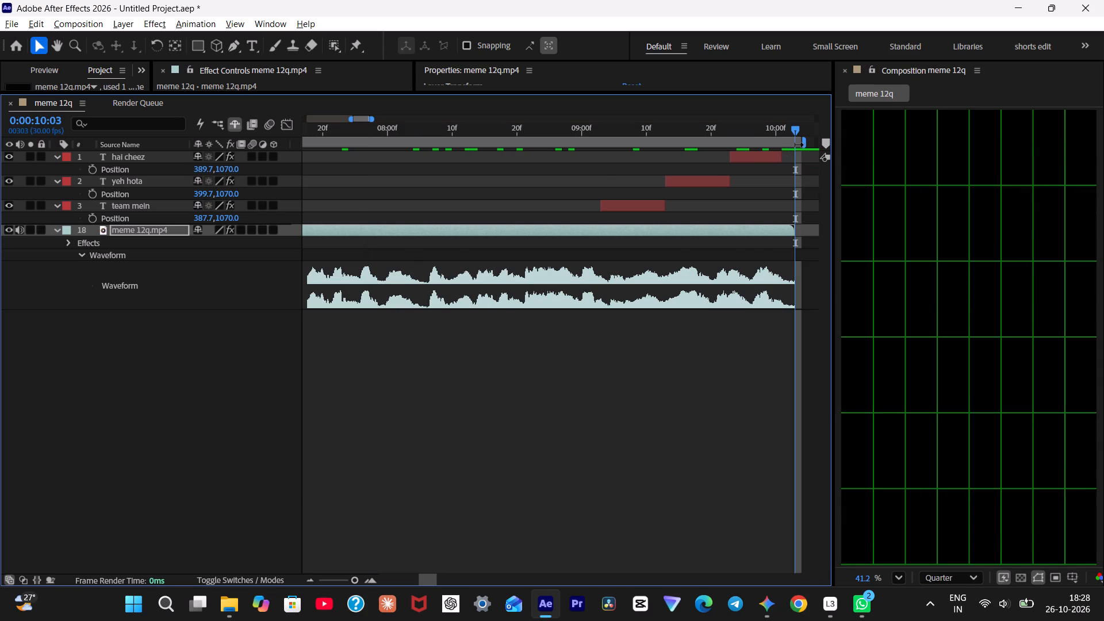
{"action": "left_click_drag", "start_coordinate": [806, 145], "coordinate": [799, 142]}
Set the composition preview resolution to Full.
{"action": "left_click_drag", "start_coordinate": [366, 126], "coordinate": [335, 132]}
{"action": "left_click", "coordinate": [950, 586]}
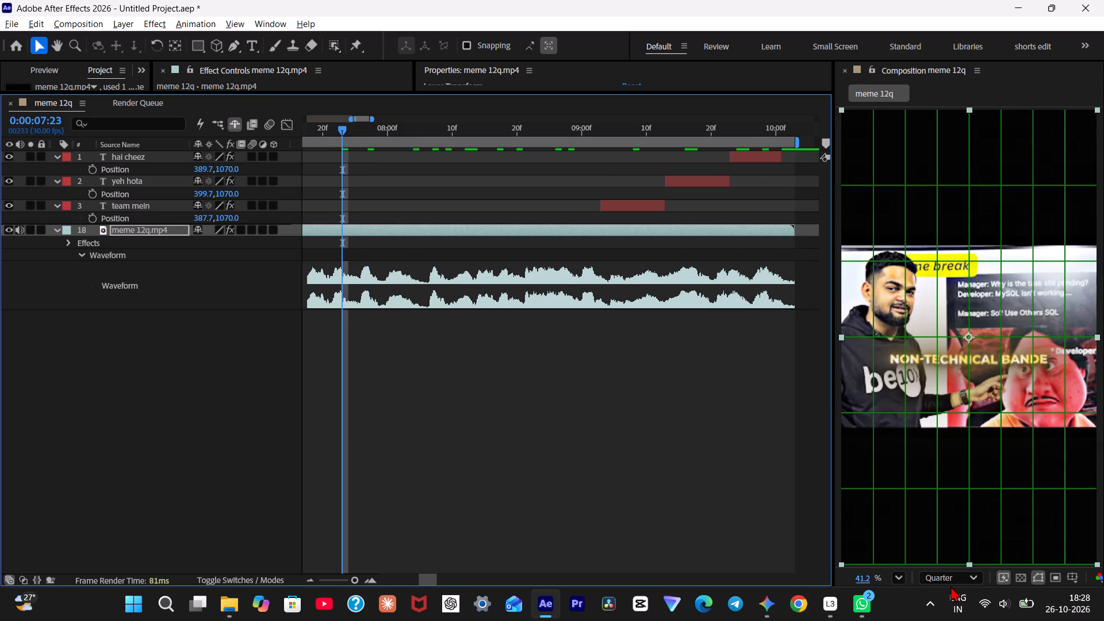
{"action": "left_click", "coordinate": [952, 582]}
{"action": "left_click", "coordinate": [969, 486]}
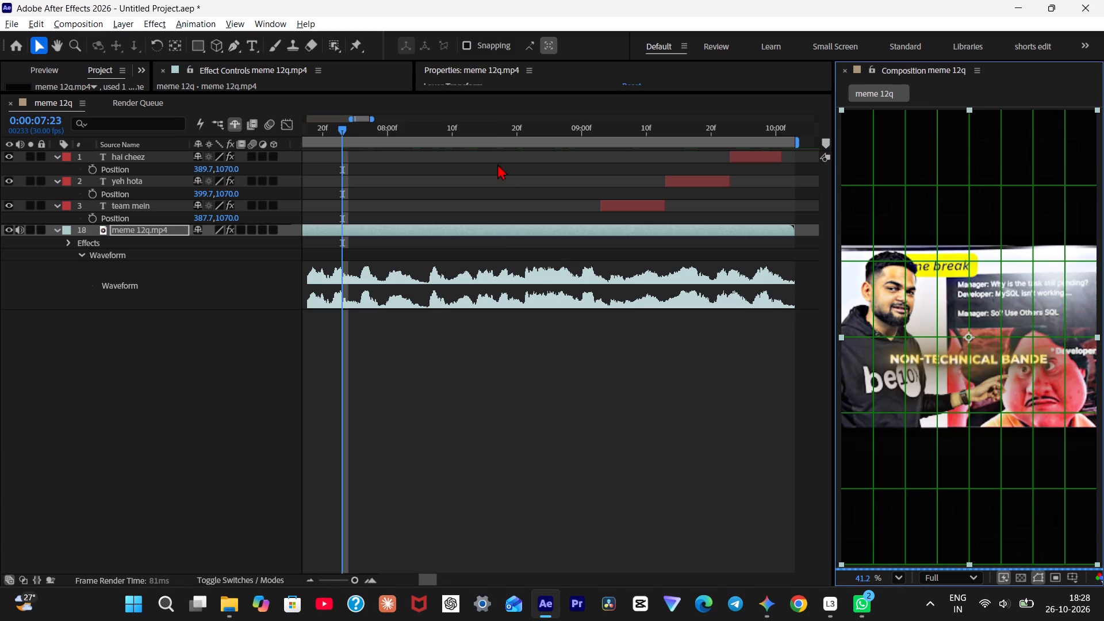
Return the playhead to the start of the meme 12q composition at 0:00:00:00.
{"action": "left_click_drag", "start_coordinate": [494, 129], "coordinate": [0, 191]}
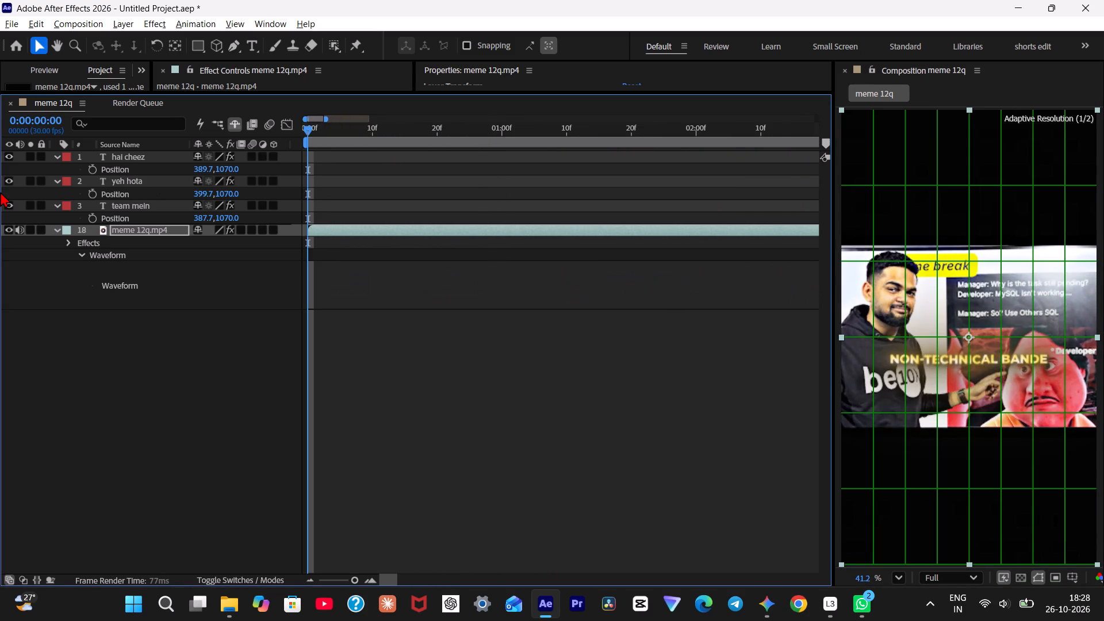
{"action": "left_click_drag", "start_coordinate": [0, 191], "coordinate": [0, 187]}
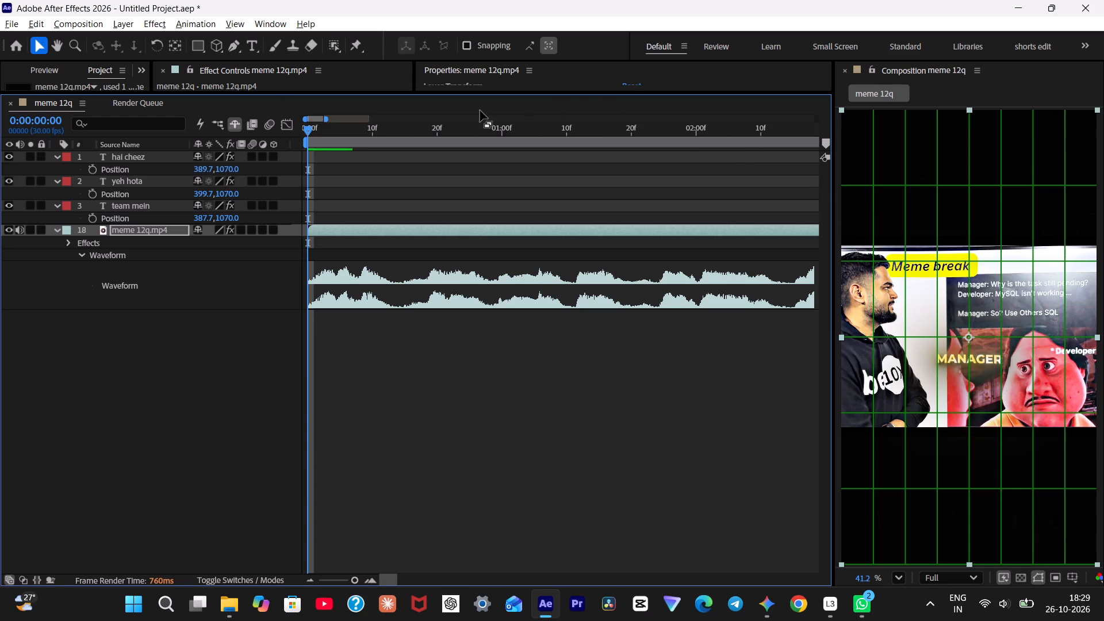
Add the meme 12q composition to the render queue for export.
{"action": "left_click", "coordinate": [5, 20]}
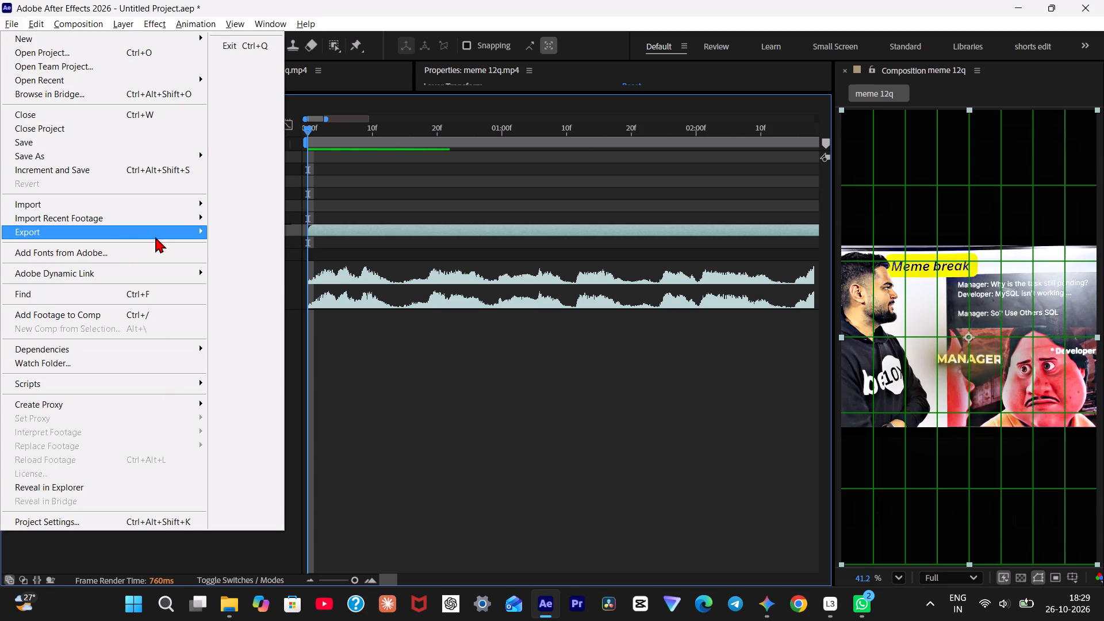
{"action": "left_click", "coordinate": [256, 247]}
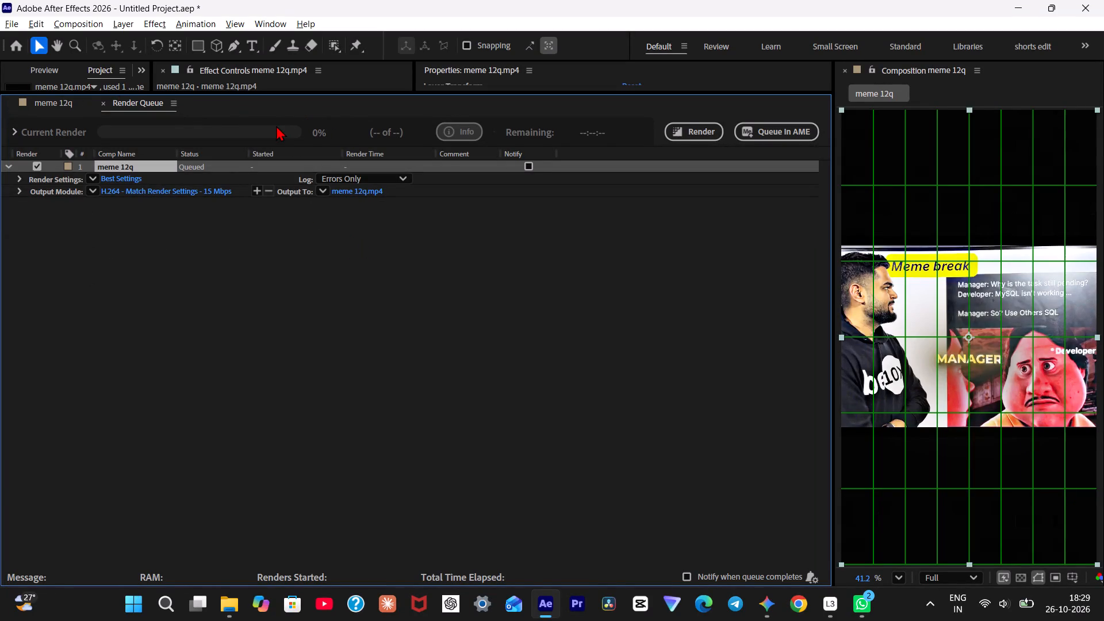
Set the render output file to "meme 12q without emoji" in the visutosh project folder under Videos.
{"action": "left_click", "coordinate": [354, 193]}
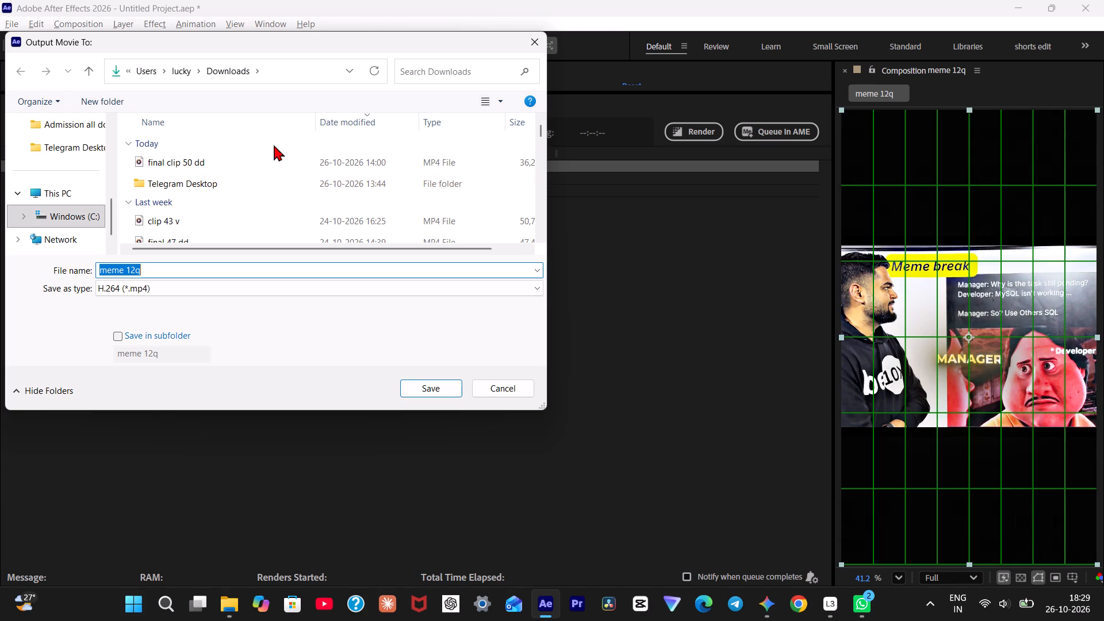
{"action": "scroll", "coordinate": [89, 179], "scroll_direction": "up", "scroll_amount": 2}
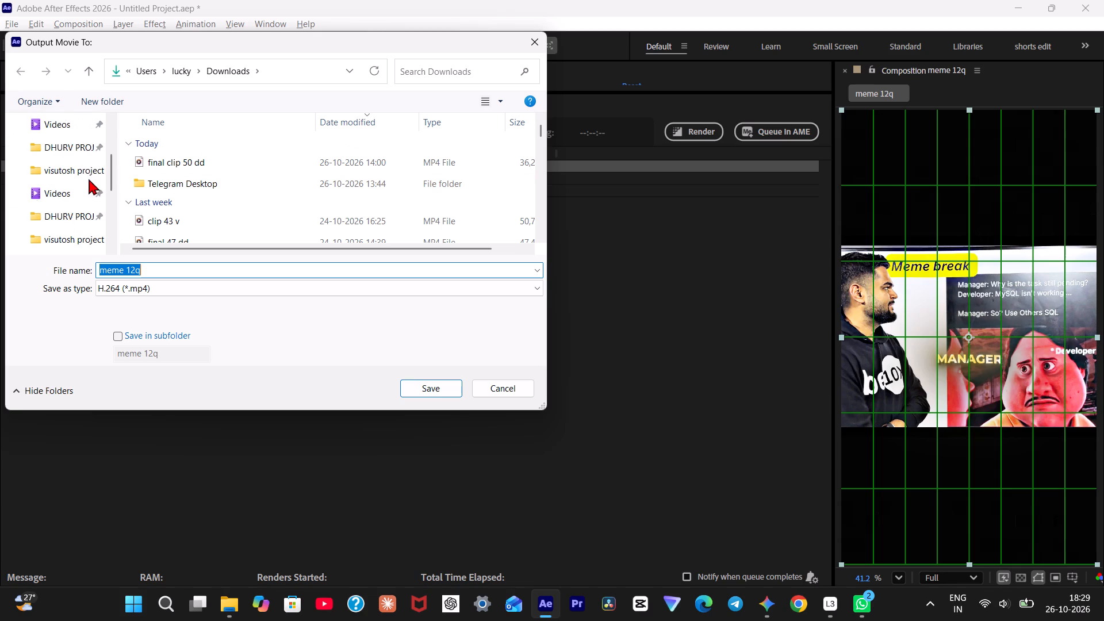
{"action": "left_click", "coordinate": [67, 230]}
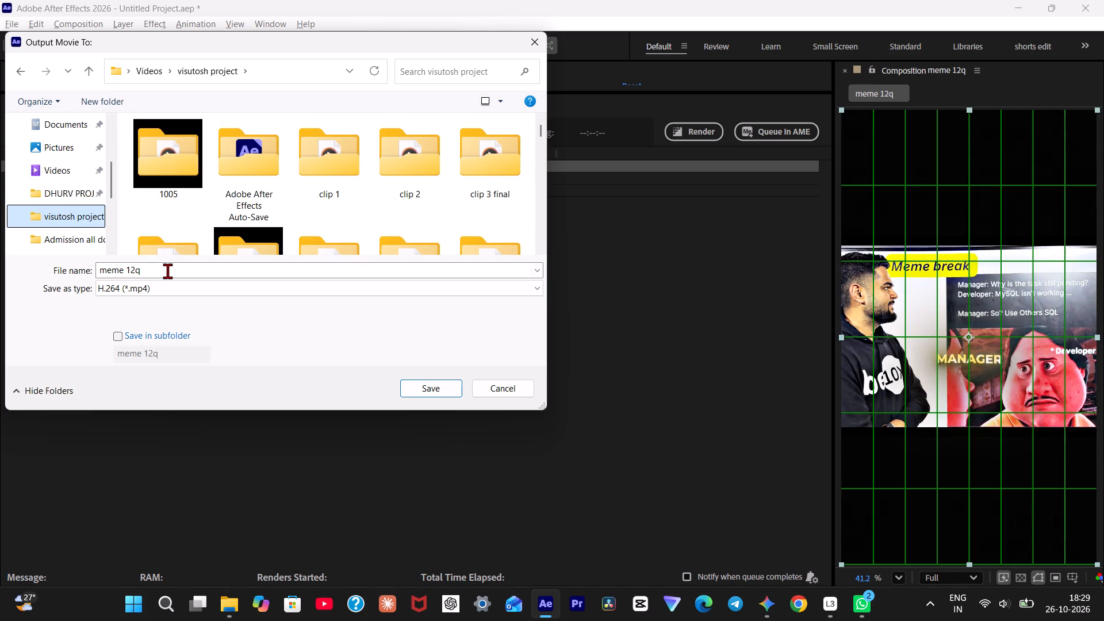
{"action": "left_click", "coordinate": [167, 271]}
{"action": "left_click", "coordinate": [214, 270]}
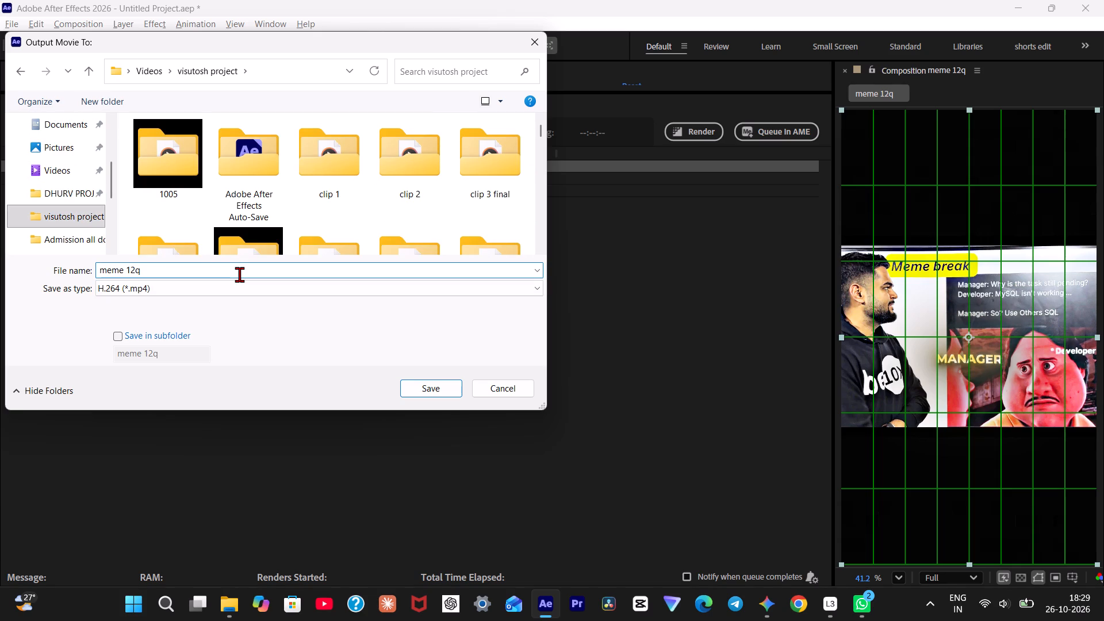
{"action": "key", "text": "space"}
{"action": "type", "text": "without"}
{"action": "key", "text": "space"}
{"action": "type", "text": "emoji"}
{"action": "key", "text": "Return"}
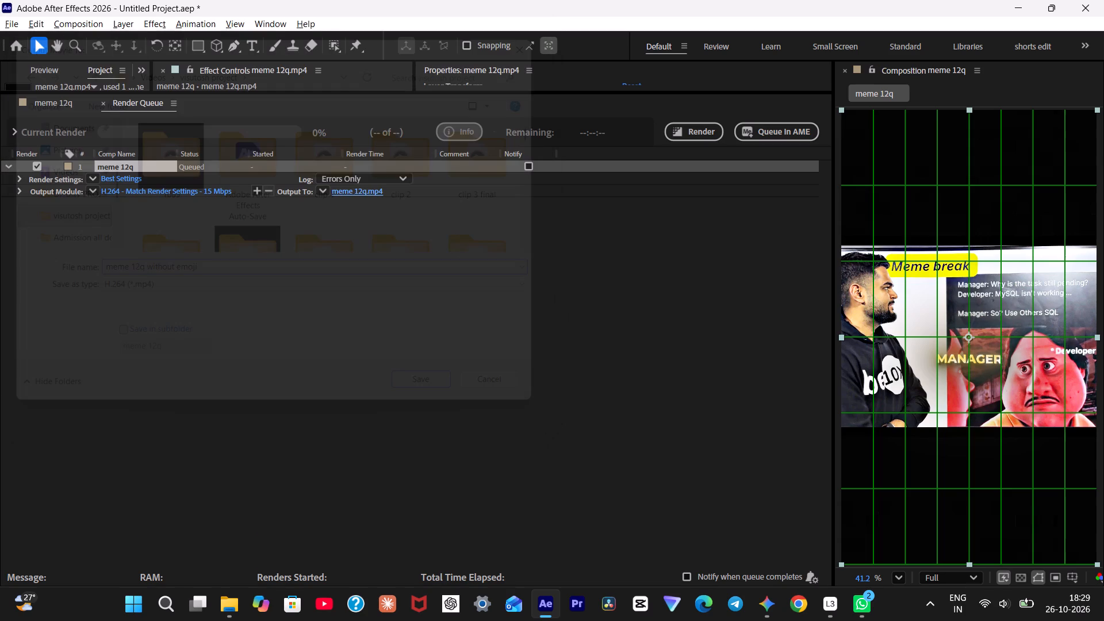
Start rendering the queued meme 12q composition.
{"action": "left_click", "coordinate": [693, 128]}
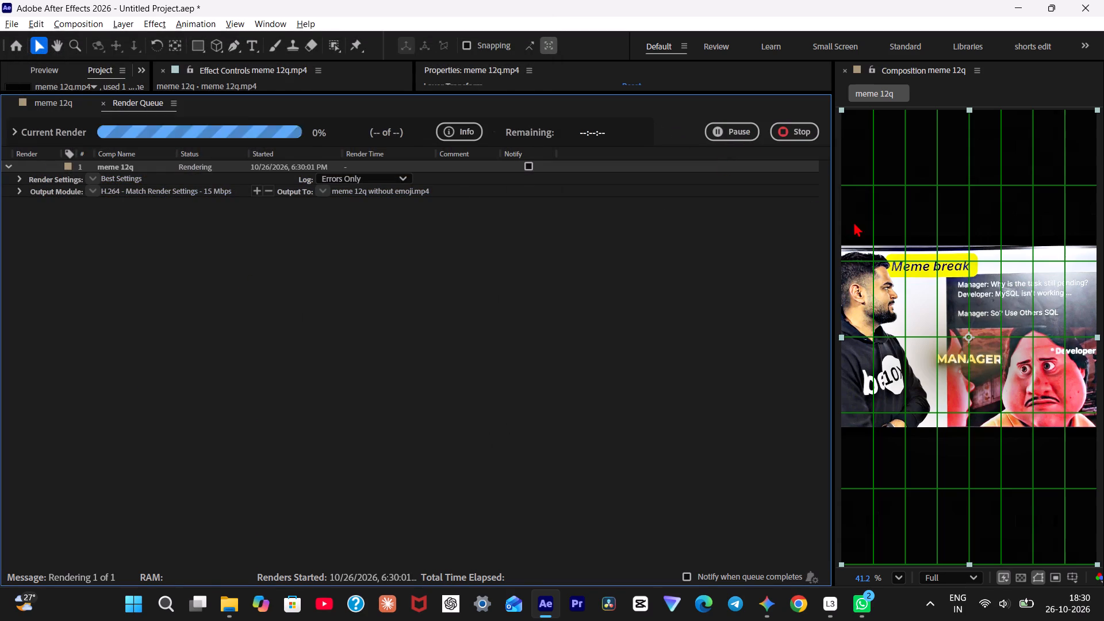
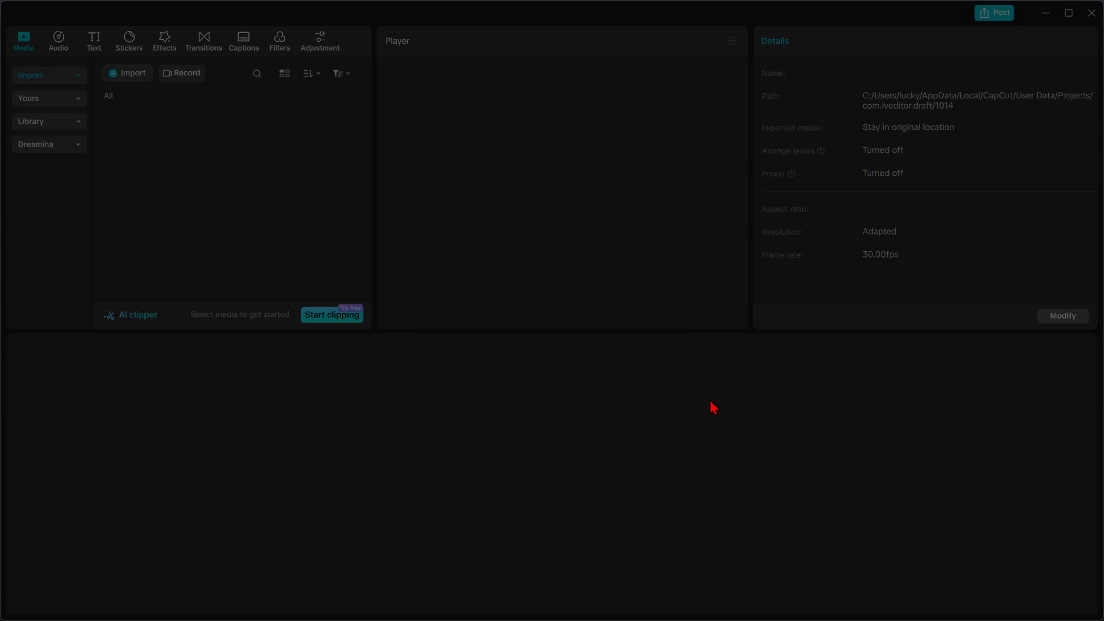
{"action": "left_click", "coordinate": [382, 376]}
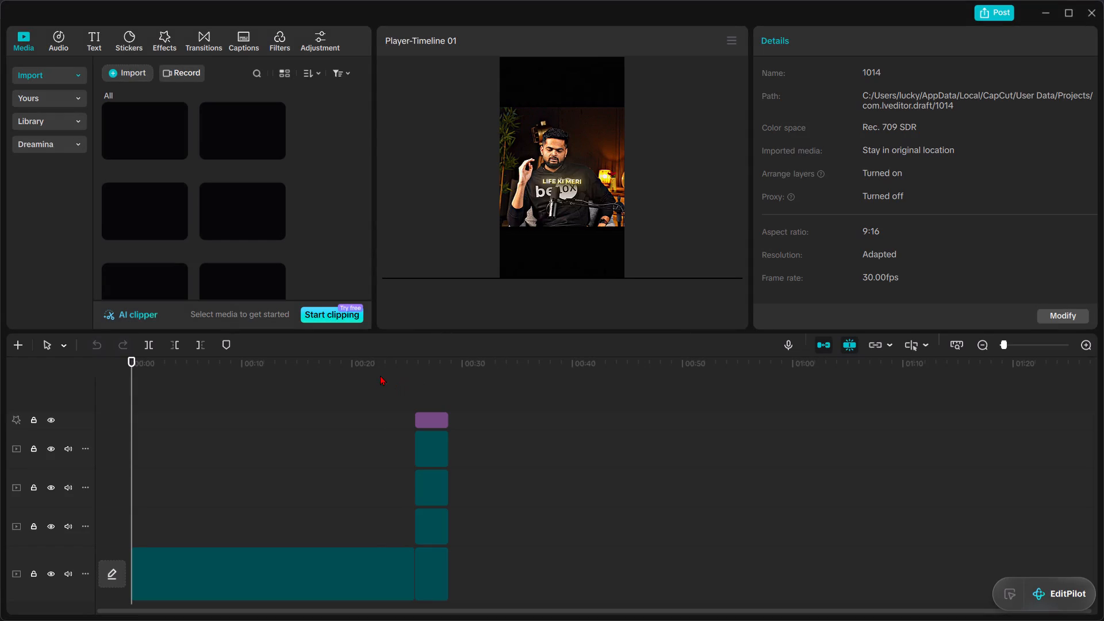
Delete clip 43 v.mp4 and both Freeze clips from the timeline, keeping the effect and the green-screen clips.
{"action": "left_click", "coordinate": [382, 369]}
{"action": "left_click_drag", "start_coordinate": [379, 360], "coordinate": [243, 363]}
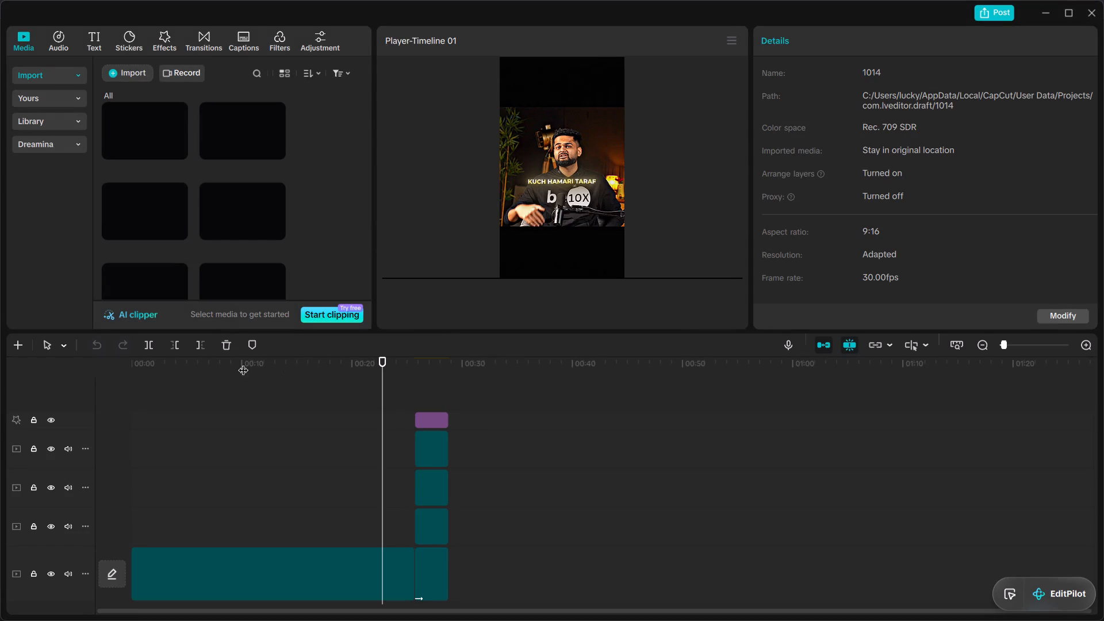
{"action": "left_click_drag", "start_coordinate": [243, 363], "coordinate": [235, 362]}
{"action": "left_click_drag", "start_coordinate": [235, 362], "coordinate": [227, 362]}
{"action": "left_click", "coordinate": [225, 362]}
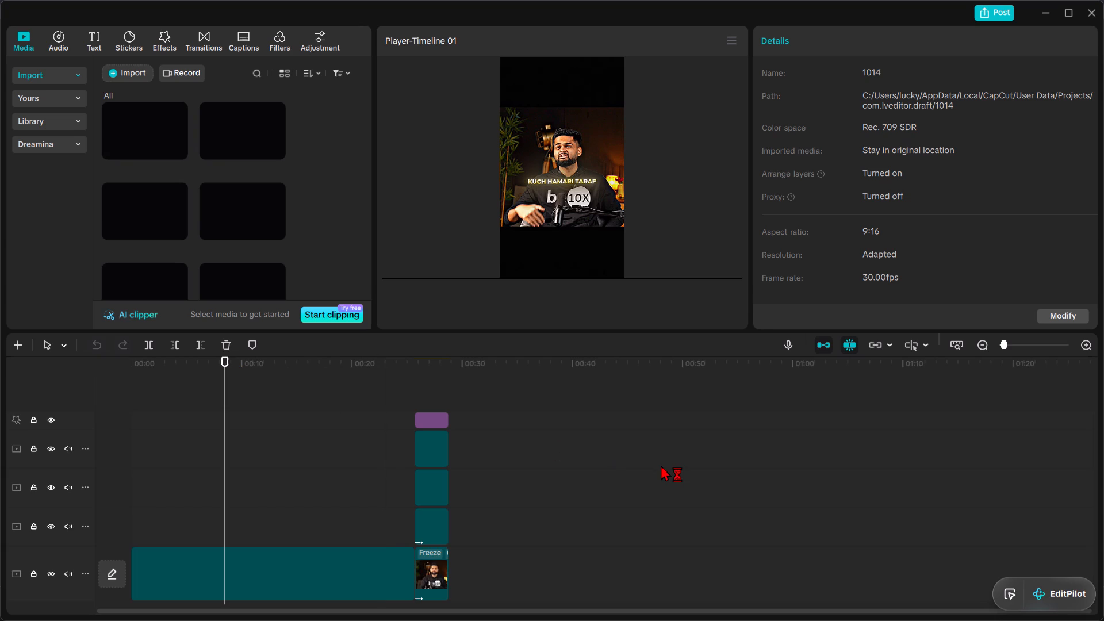
{"action": "left_click_drag", "start_coordinate": [512, 504], "coordinate": [512, 505]}
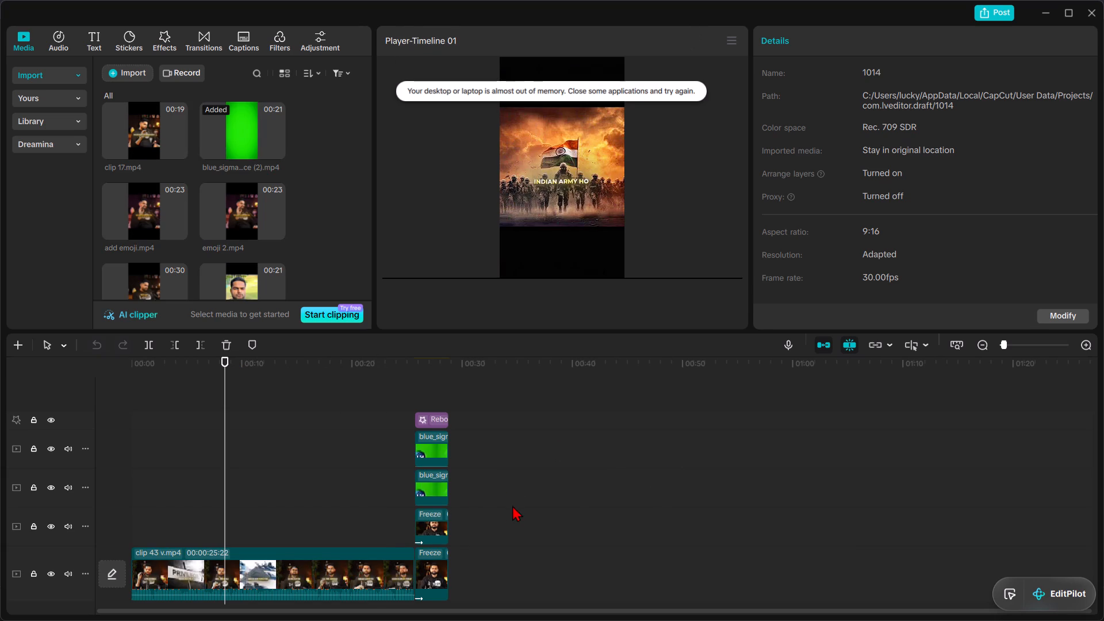
{"action": "left_click_drag", "start_coordinate": [512, 505], "coordinate": [376, 567]}
{"action": "left_click", "coordinate": [596, 537]}
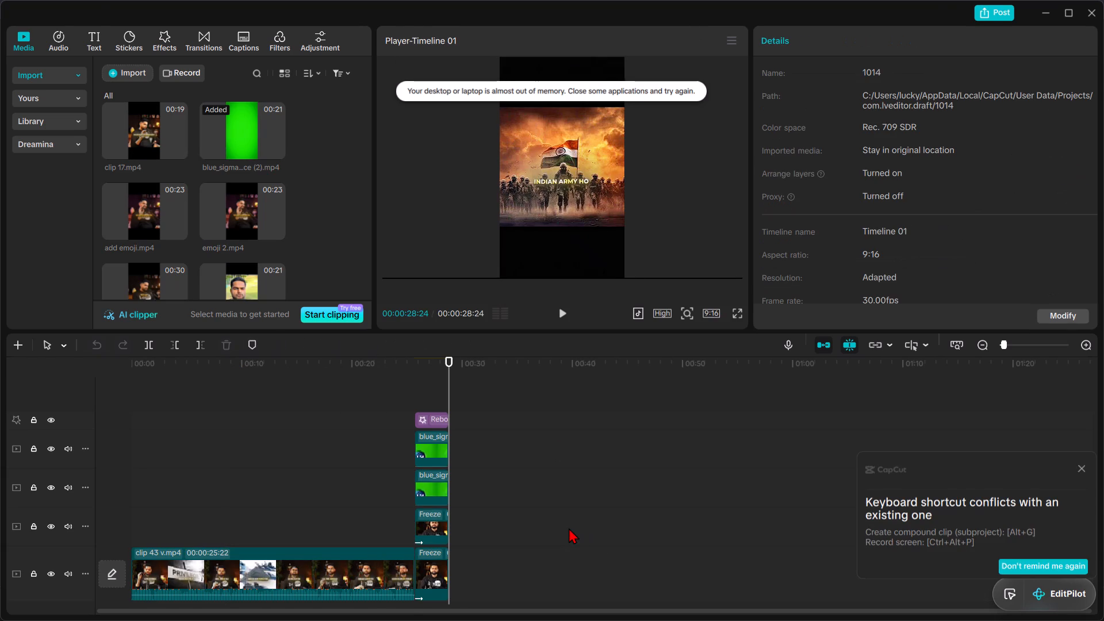
{"action": "left_click_drag", "start_coordinate": [565, 528], "coordinate": [349, 556]}
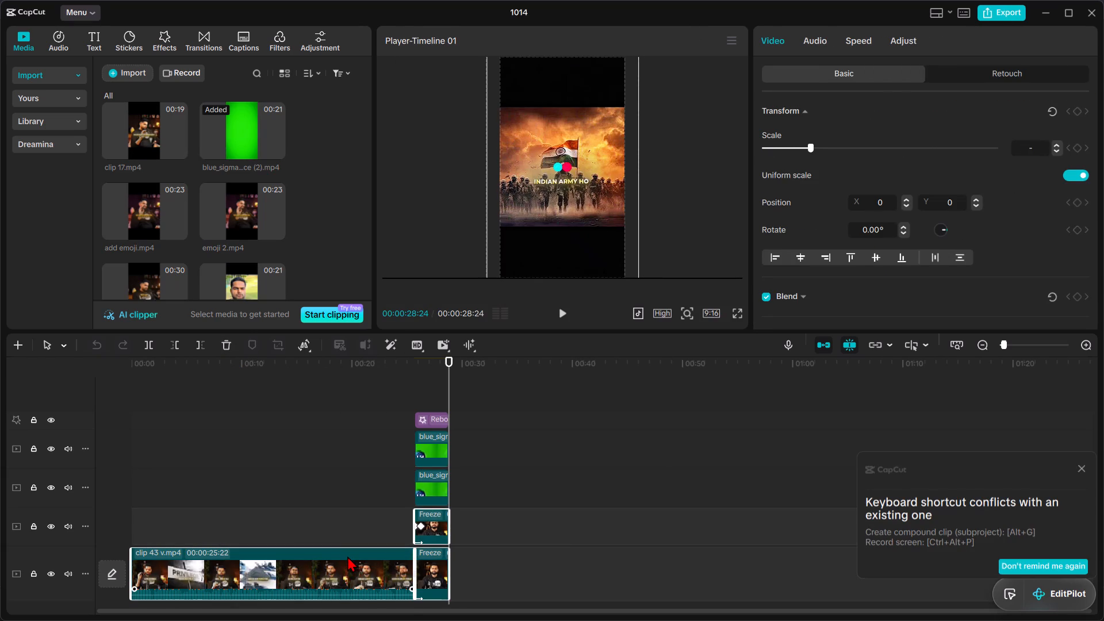
{"action": "key", "text": "BackSpace"}
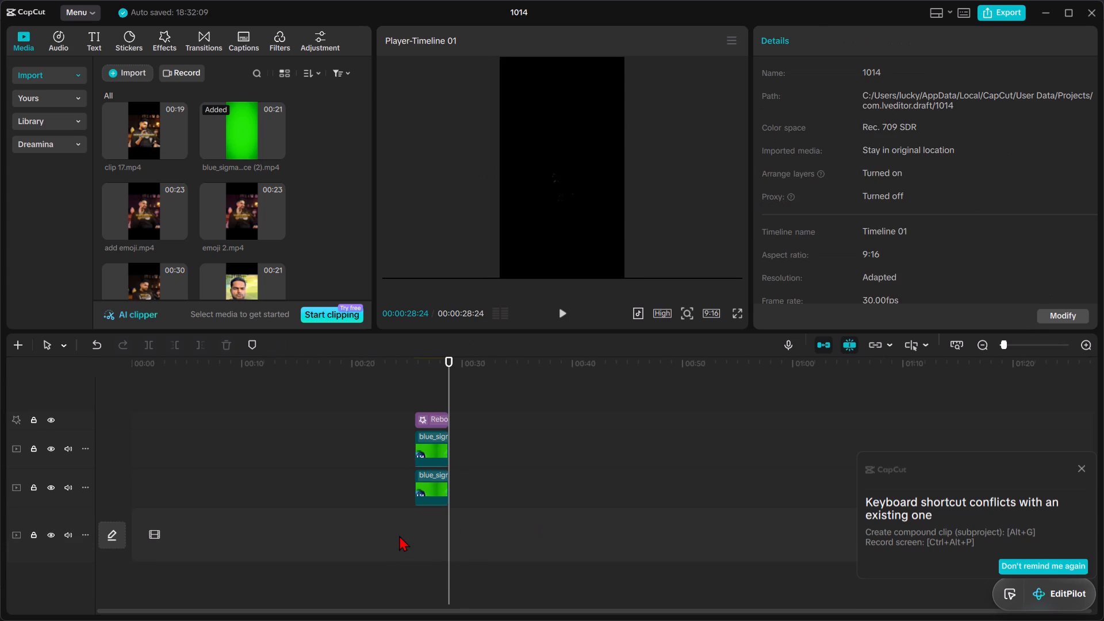
Import the video "meme 12q without emoji" from the visutosh project folder, searching for "mem".
{"action": "key", "text": "ctrl+i"}
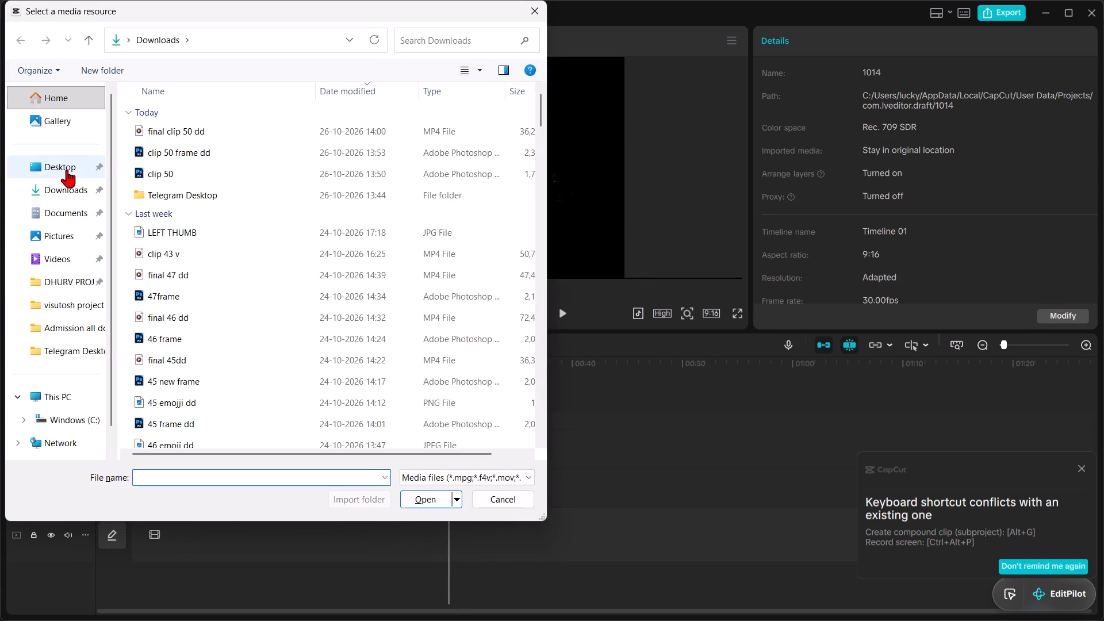
{"action": "left_click", "coordinate": [76, 294]}
{"action": "left_click", "coordinate": [430, 42]}
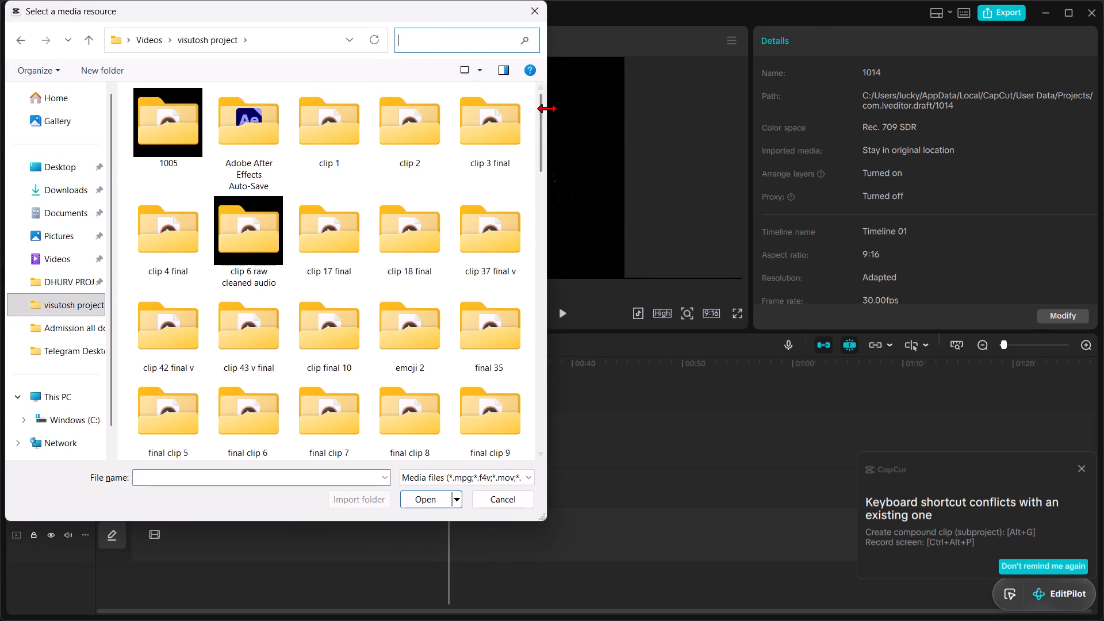
{"action": "key", "text": "m"}
{"action": "key", "text": "e"}
{"action": "key", "text": "m"}
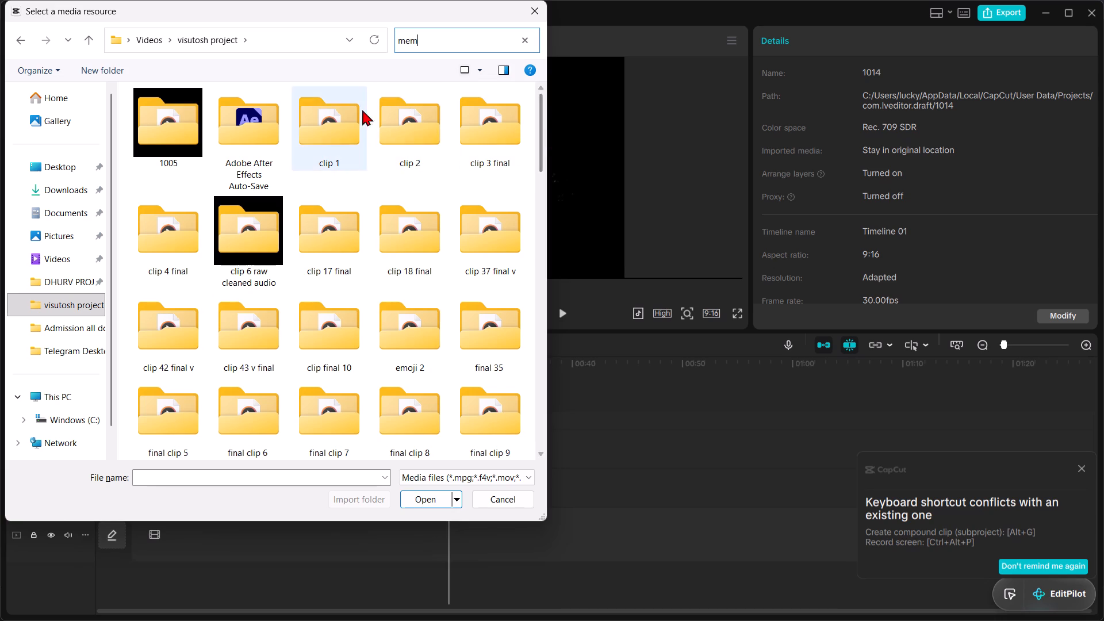
{"action": "left_click", "coordinate": [159, 132]}
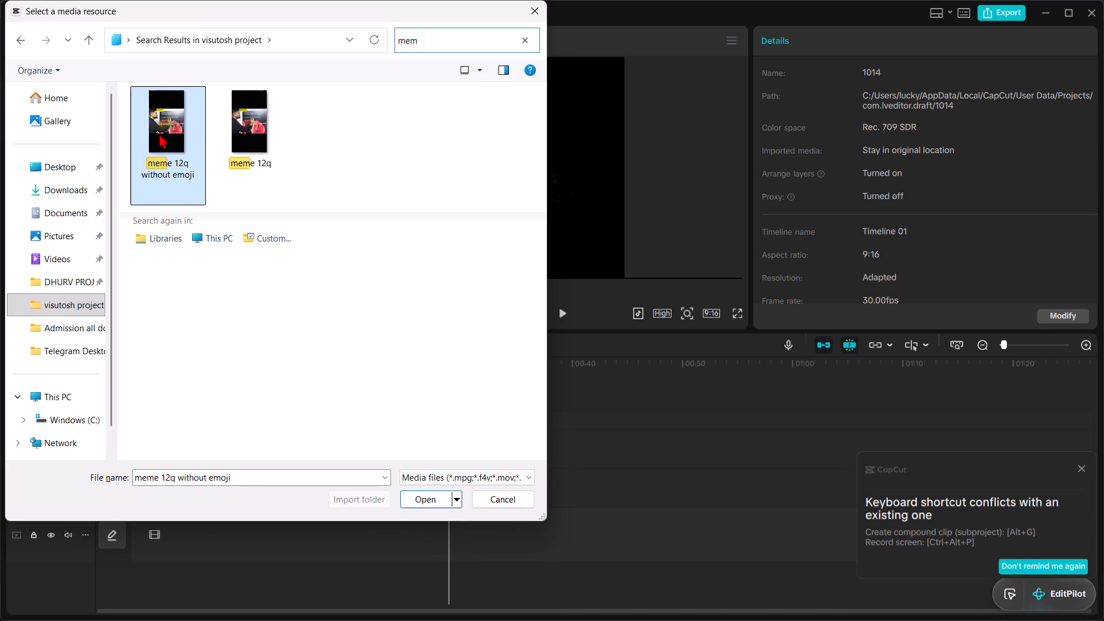
{"action": "left_click", "coordinate": [430, 501]}
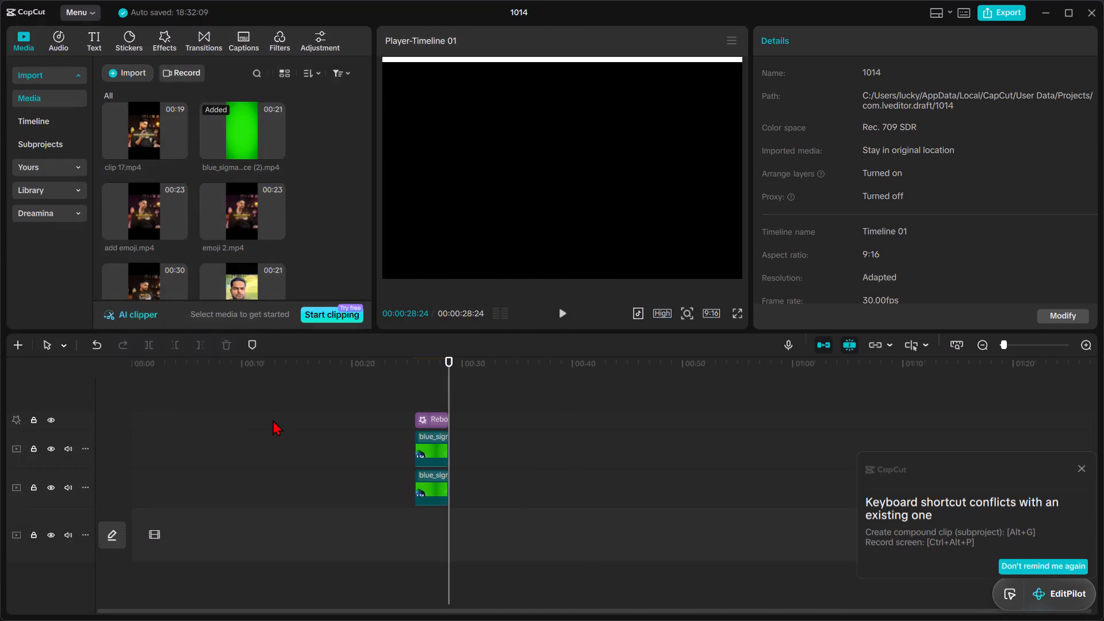
Place "meme 12q without emoji.mp4" on the main track at the start of the timeline.
{"action": "left_click_drag", "start_coordinate": [254, 249], "coordinate": [122, 533]}
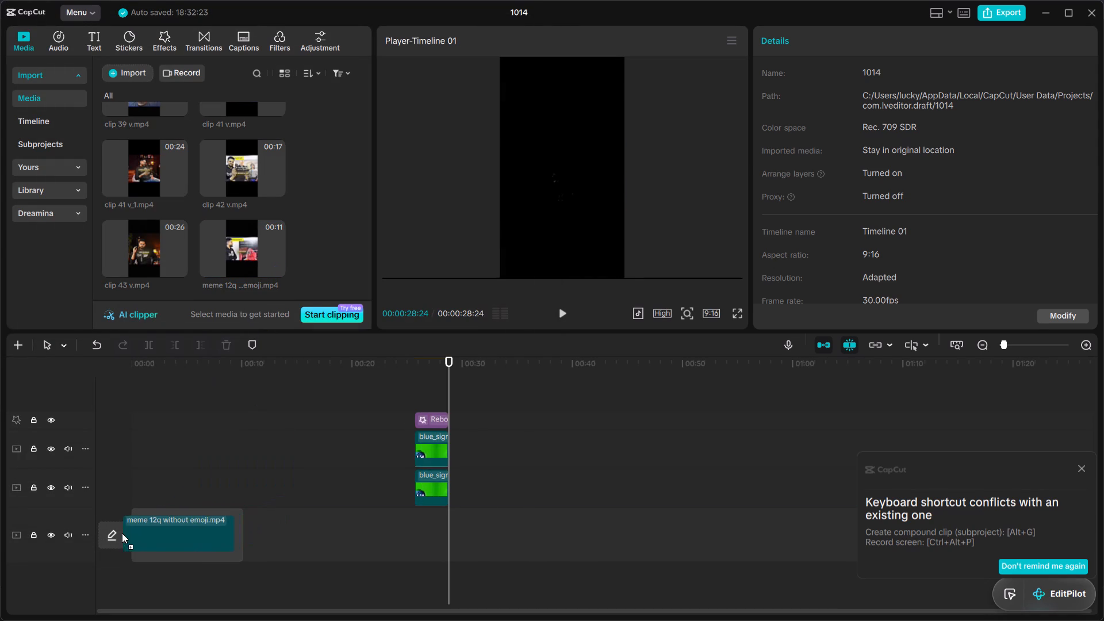
{"action": "left_click_drag", "start_coordinate": [122, 533], "coordinate": [121, 534]}
Select the purple effect clip together with the two blue_sigma green-screen clips below it on the timeline.
{"action": "left_click_drag", "start_coordinate": [483, 393], "coordinate": [467, 398]}
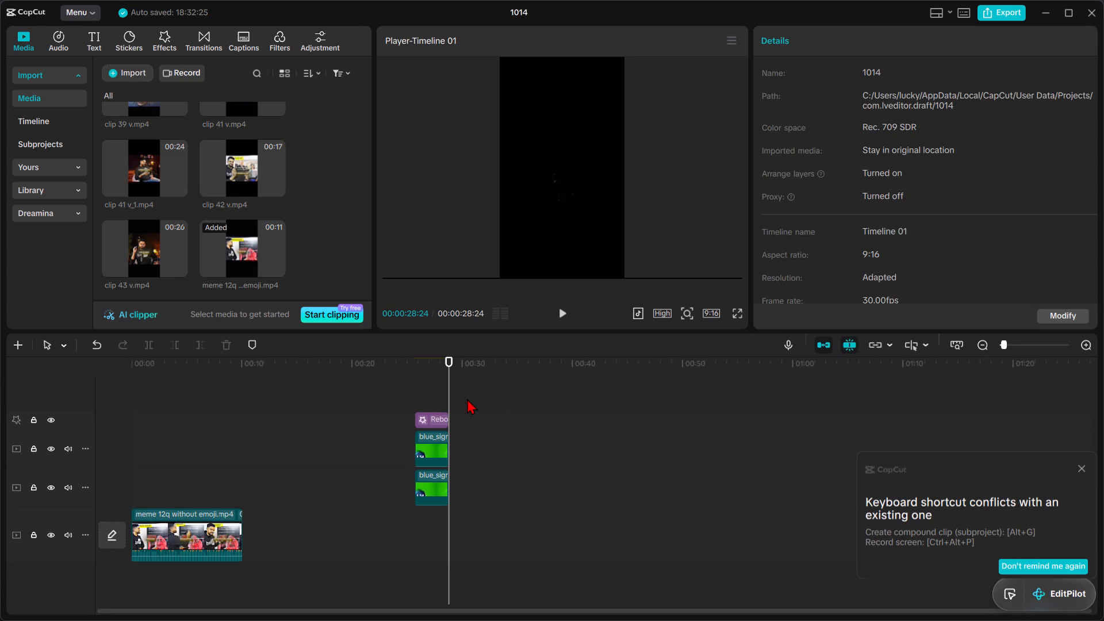
{"action": "left_click_drag", "start_coordinate": [467, 398], "coordinate": [427, 482]}
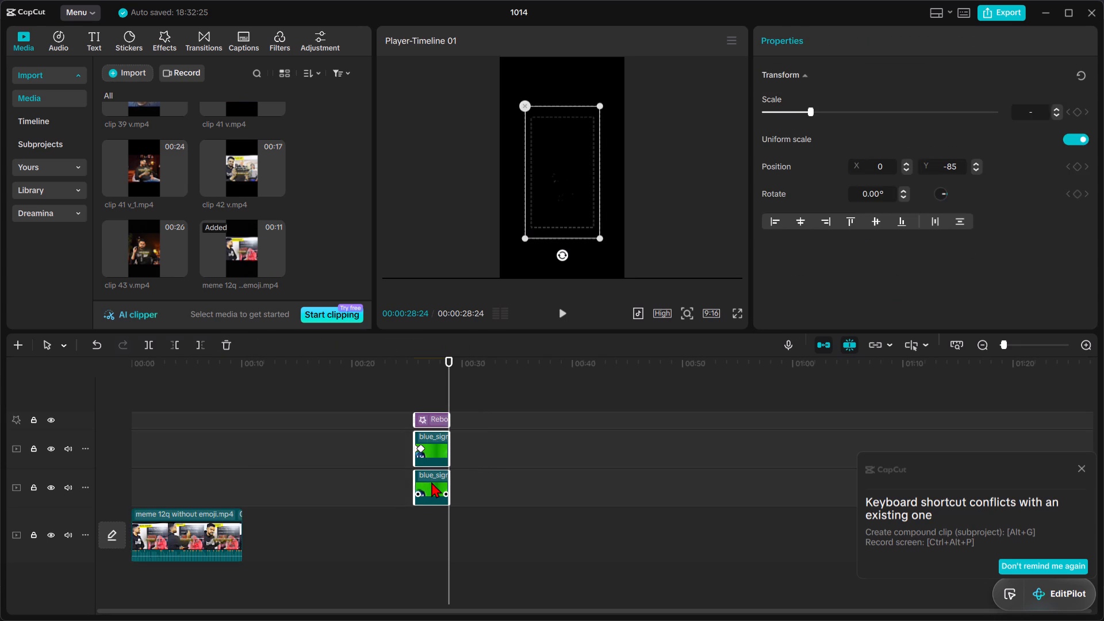
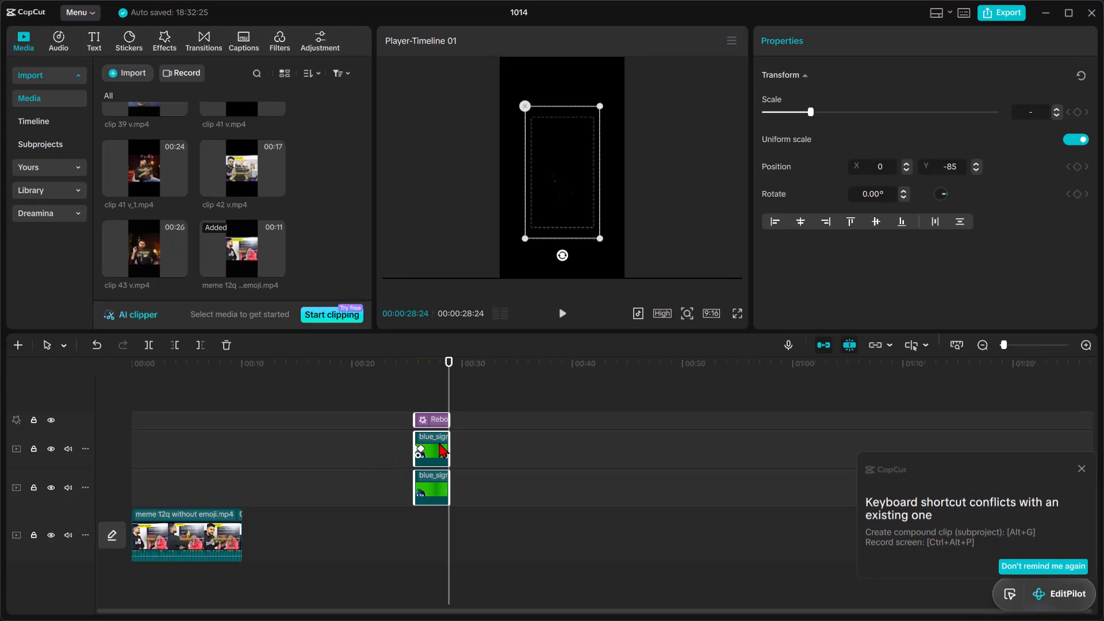
Move the selected effect and two green-screen clips earlier so they start exactly where the meme video on the main track ends.
{"action": "left_click_drag", "start_coordinate": [439, 442], "coordinate": [260, 449]}
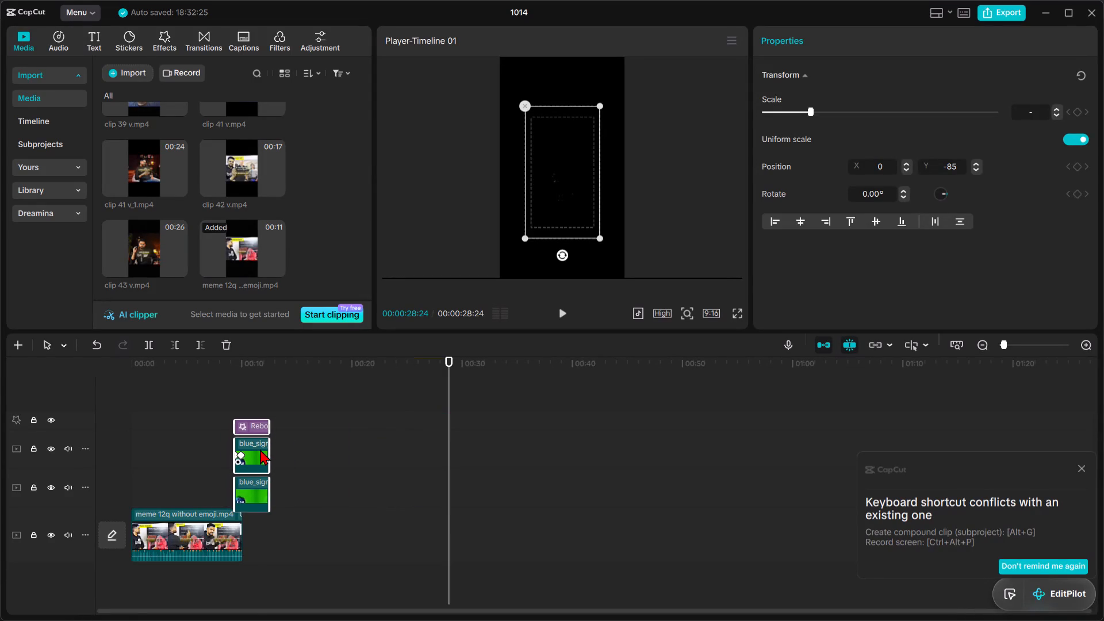
{"action": "left_click_drag", "start_coordinate": [260, 449], "coordinate": [270, 447]}
Place the playhead at 00:00:09:04, near the end of the meme video, and dismiss the keyboard shortcut conflict notice.
{"action": "left_click_drag", "start_coordinate": [271, 366], "coordinate": [232, 368]}
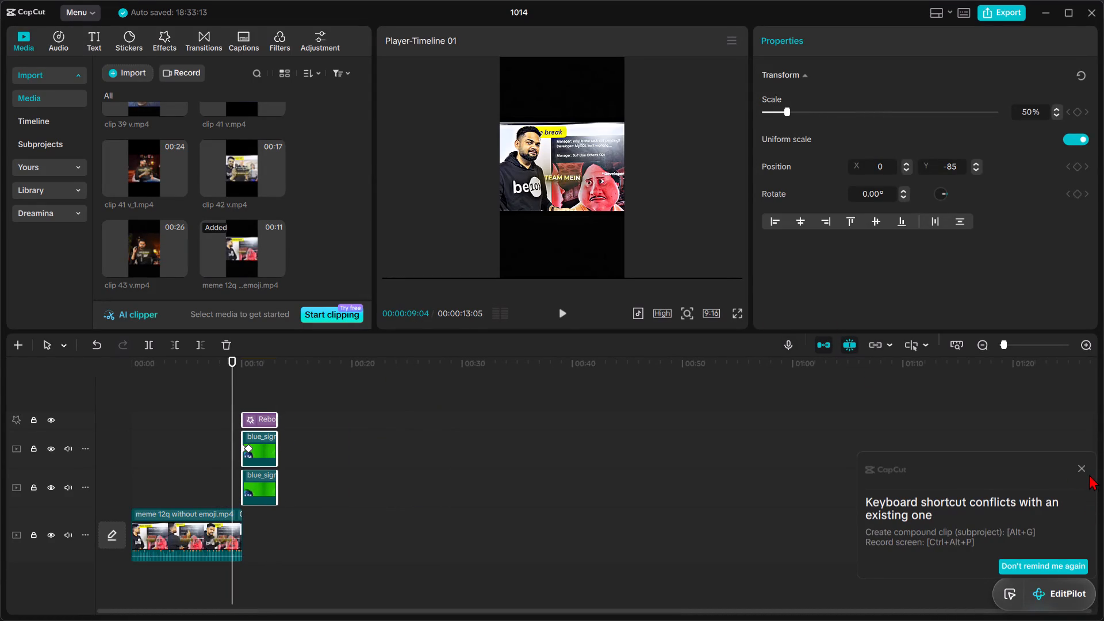
{"action": "left_click", "coordinate": [1083, 473]}
{"action": "left_click", "coordinate": [1080, 468]}
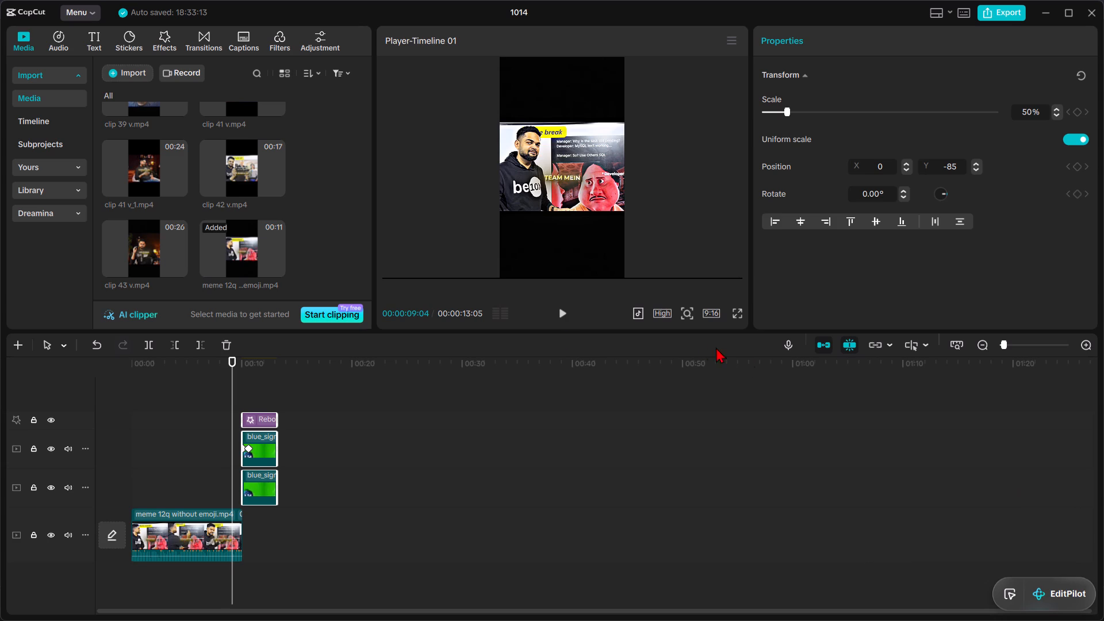
Examine the final frames of the meme video from 00:00:09:04 up to the overlay clips.
{"action": "key", "text": "Right"}
{"action": "key", "text": "Right"}
{"action": "key", "text": "Right"}
{"action": "key", "text": "Right"}
{"action": "key", "text": "Right"}
{"action": "key", "text": "Right"}
{"action": "key", "text": "shift+Right"}
{"action": "key", "text": "shift+Right"}
{"action": "scroll", "coordinate": [370, 535], "scroll_direction": "up", "scroll_amount": 10, "text": "ctrl"}
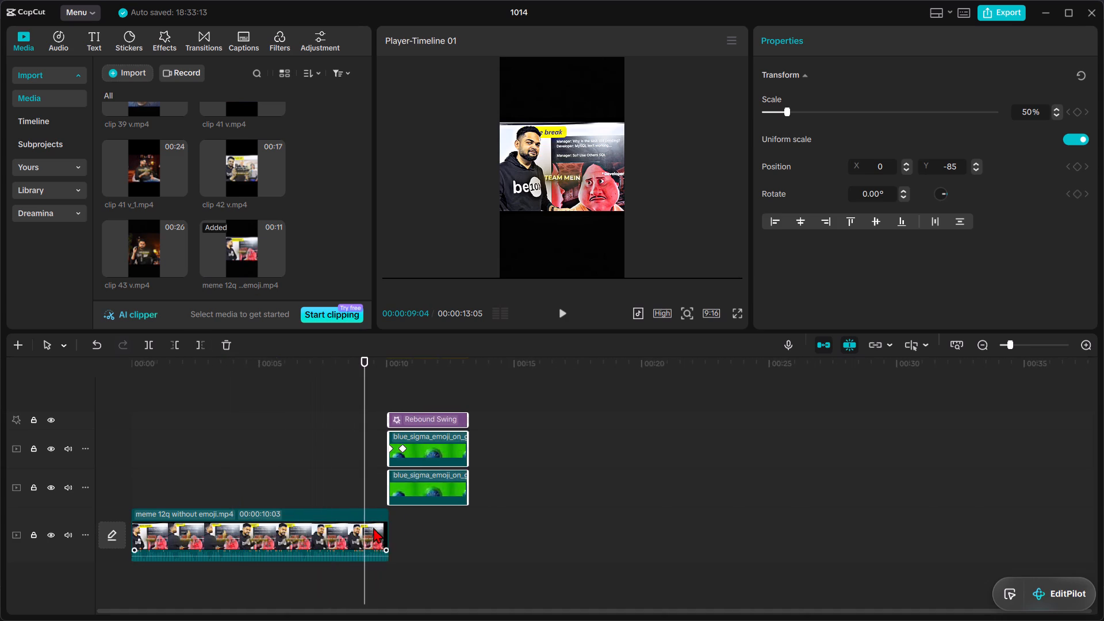
{"action": "scroll", "coordinate": [502, 486], "scroll_direction": "up", "scroll_amount": 10, "text": "ctrl"}
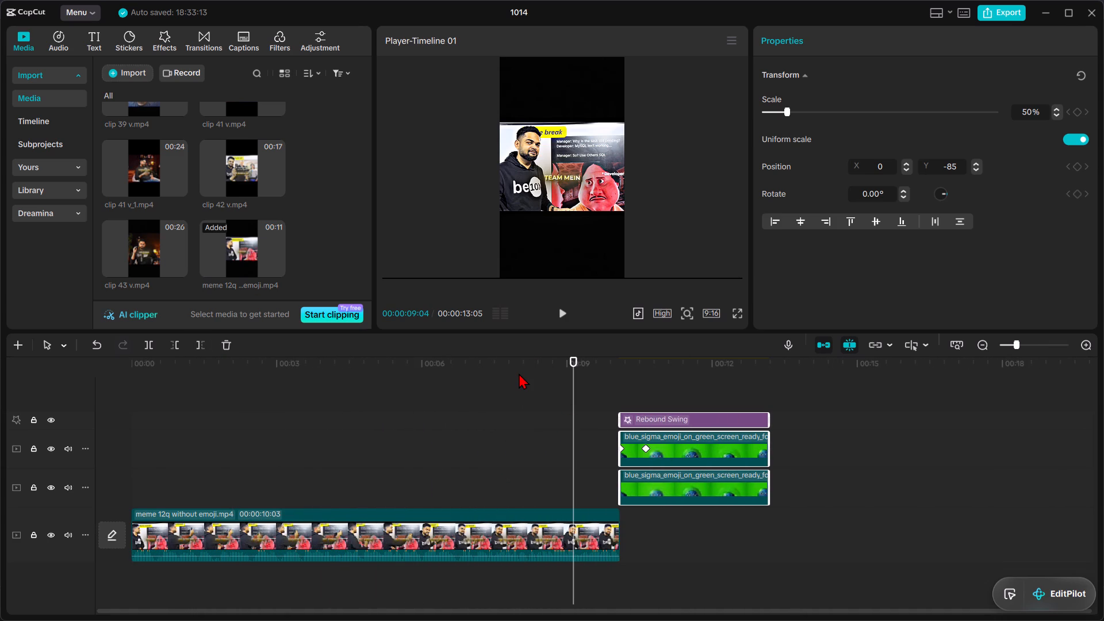
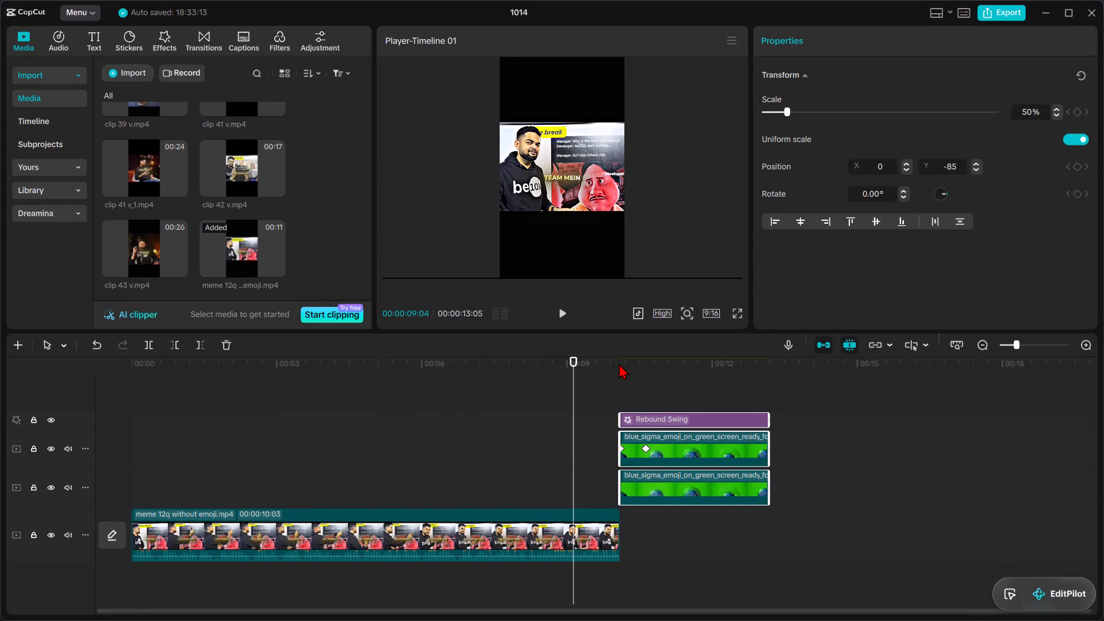
Insert a freeze frame in the meme video at 00:00:10:02, just before its end.
{"action": "key", "text": "Right"}
{"action": "key", "text": "Right"}
{"action": "key", "text": "Right"}
{"action": "key", "text": "Right"}
{"action": "key", "text": "Right"}
{"action": "key", "text": "Right"}
{"action": "key", "text": "Right"}
{"action": "key", "text": "Right"}
{"action": "left_click_drag", "start_coordinate": [651, 365], "coordinate": [601, 366]}
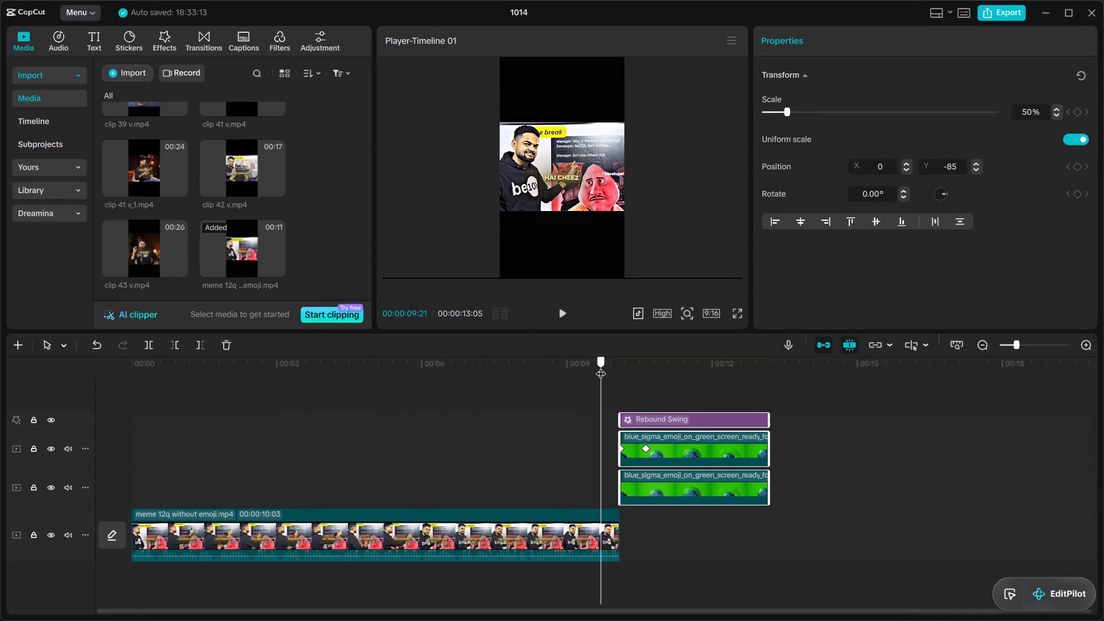
{"action": "left_click_drag", "start_coordinate": [601, 366], "coordinate": [616, 366]}
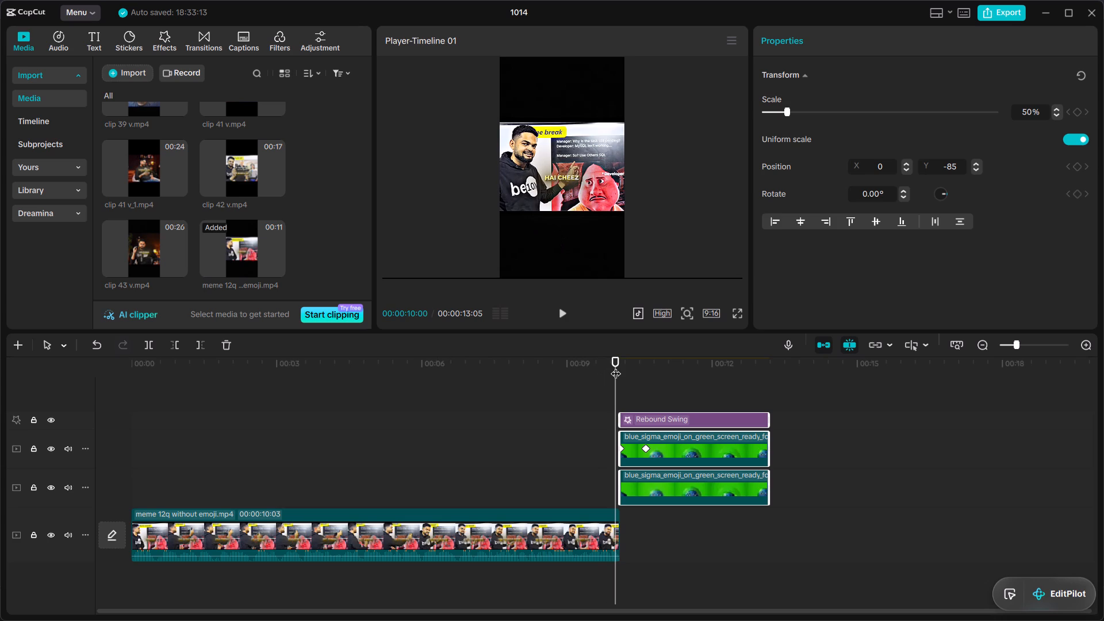
{"action": "key", "text": "Right"}
{"action": "key", "text": "Right"}
{"action": "key", "text": "Left"}
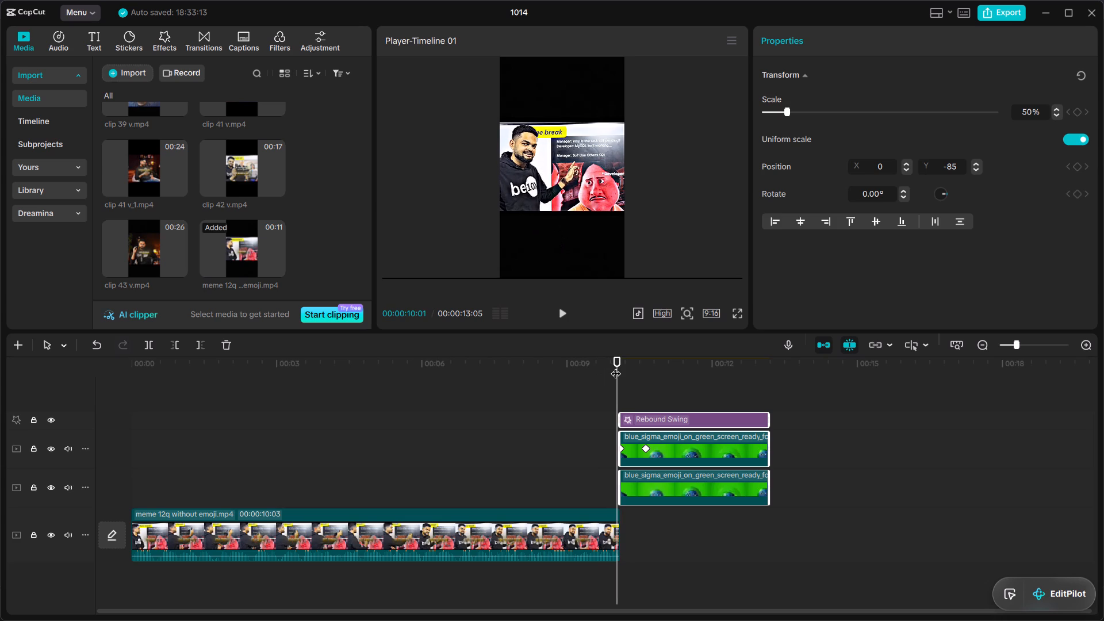
{"action": "key", "text": "Right"}
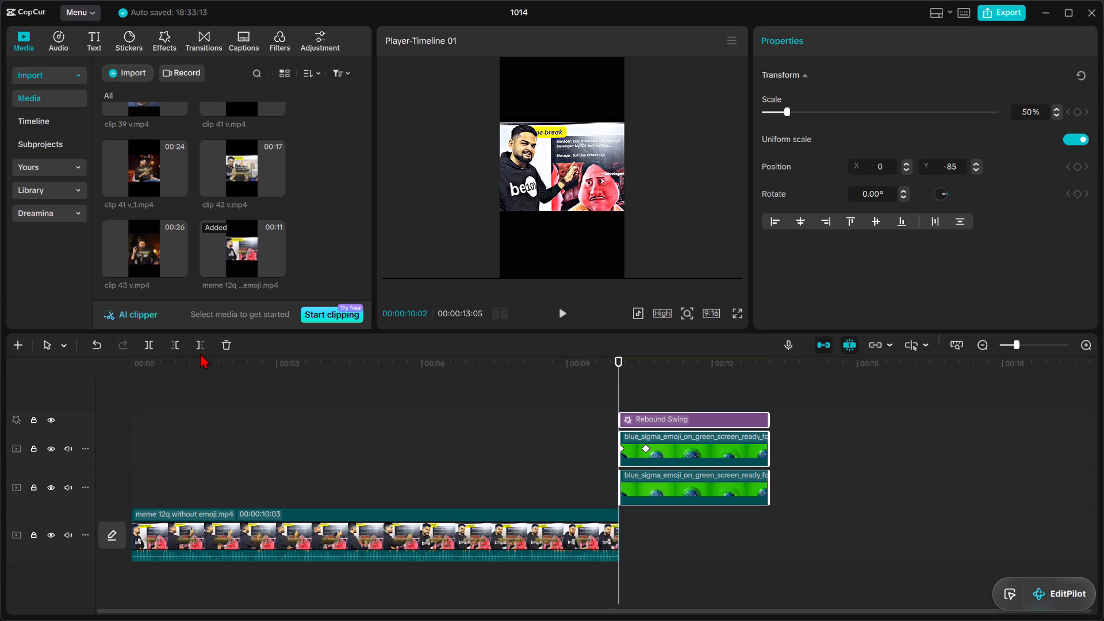
{"action": "left_click", "coordinate": [475, 525]}
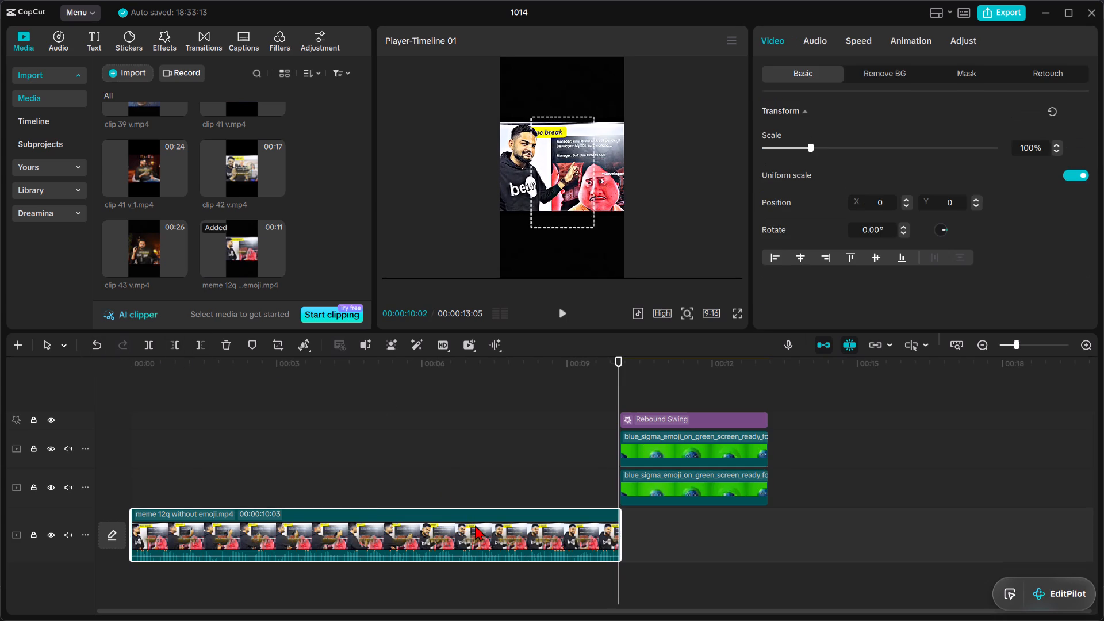
{"action": "left_click", "coordinate": [312, 378]}
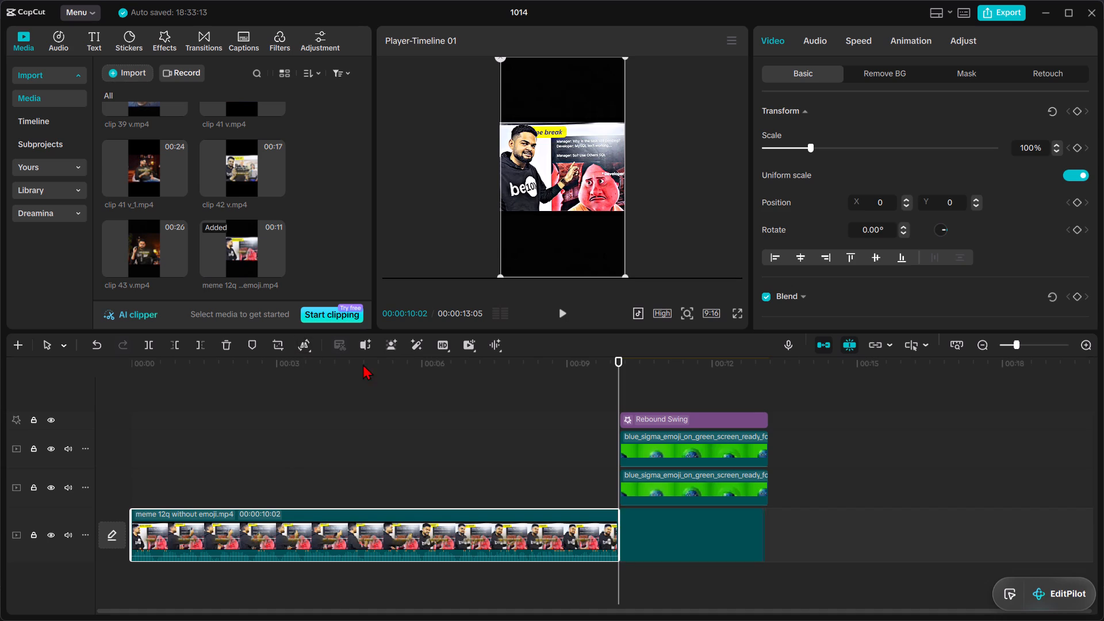
Delete the tiny leftover piece of the meme video that follows the freeze clip on the main track.
{"action": "scroll", "coordinate": [770, 530], "scroll_direction": "up", "scroll_amount": 6, "text": "ctrl"}
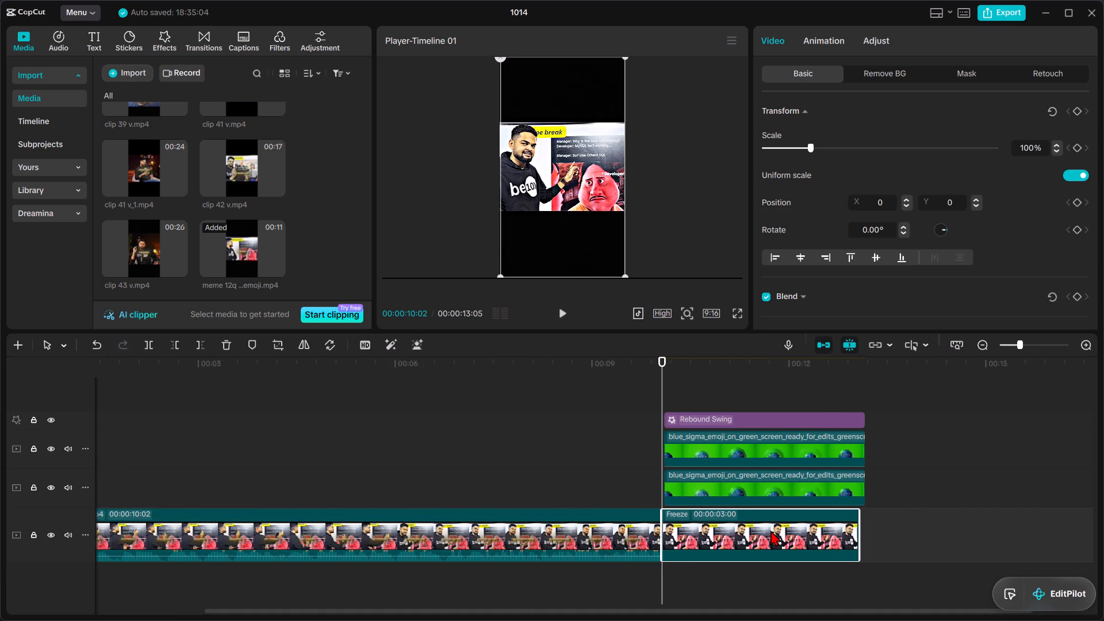
{"action": "scroll", "coordinate": [770, 530], "scroll_direction": "up", "scroll_amount": 12, "text": "ctrl"}
{"action": "scroll", "coordinate": [770, 530], "scroll_direction": "up", "scroll_amount": 3}
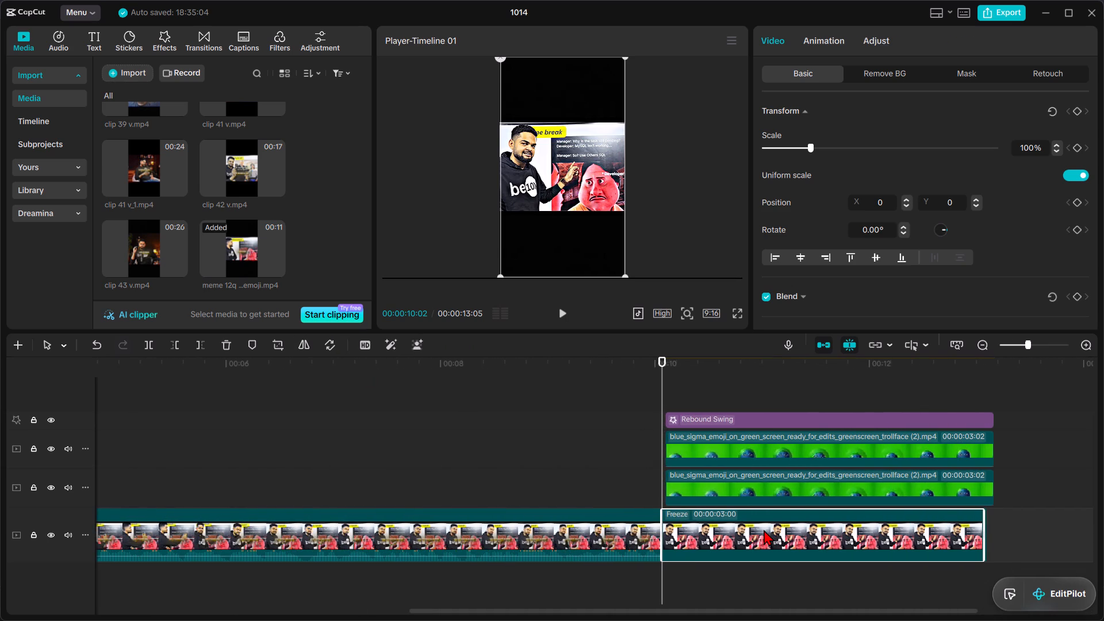
{"action": "scroll", "coordinate": [764, 530], "scroll_direction": "up", "scroll_amount": 4}
{"action": "scroll", "coordinate": [764, 530], "scroll_direction": "up", "scroll_amount": 4, "text": "ctrl"}
{"action": "scroll", "coordinate": [764, 530], "scroll_direction": "left", "scroll_amount": 2}
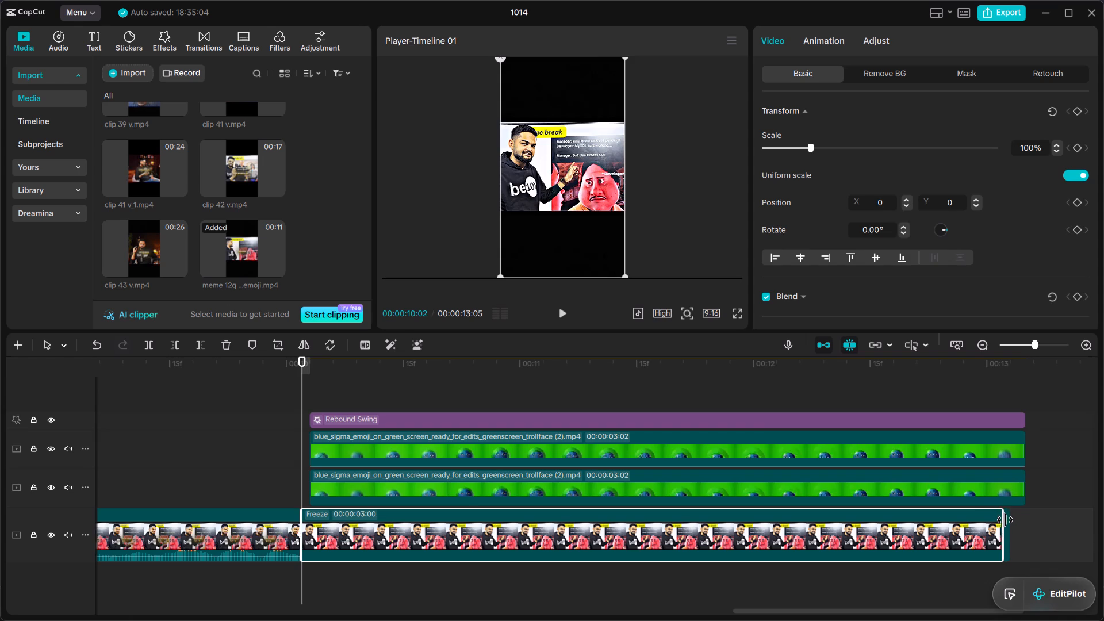
{"action": "left_click", "coordinate": [1006, 520]}
{"action": "left_click", "coordinate": [1007, 523]}
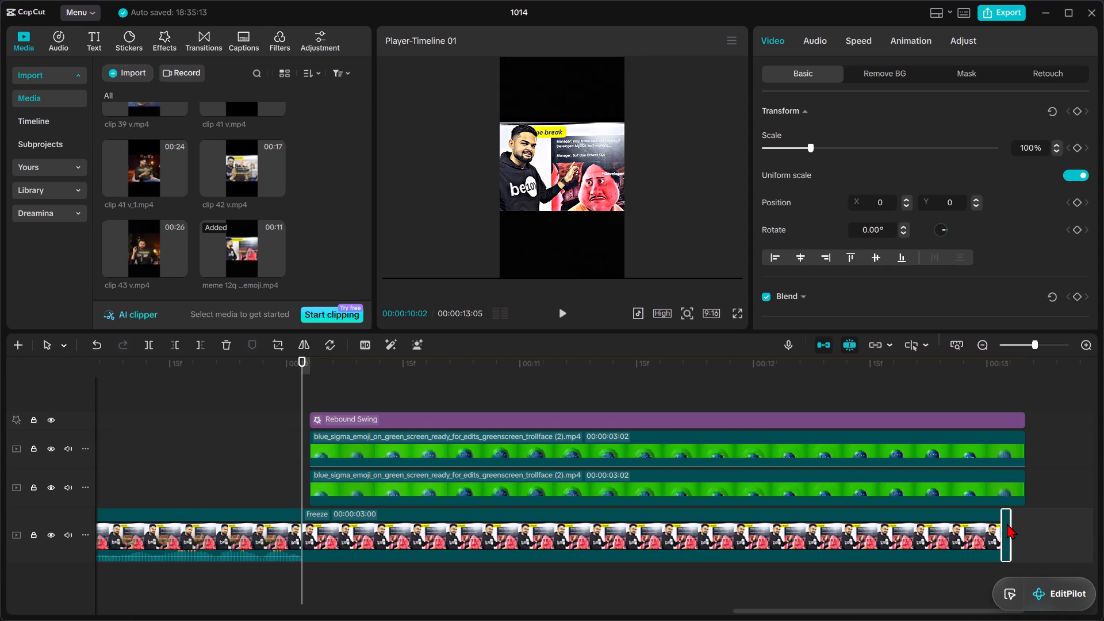
{"action": "key", "text": "BackSpace"}
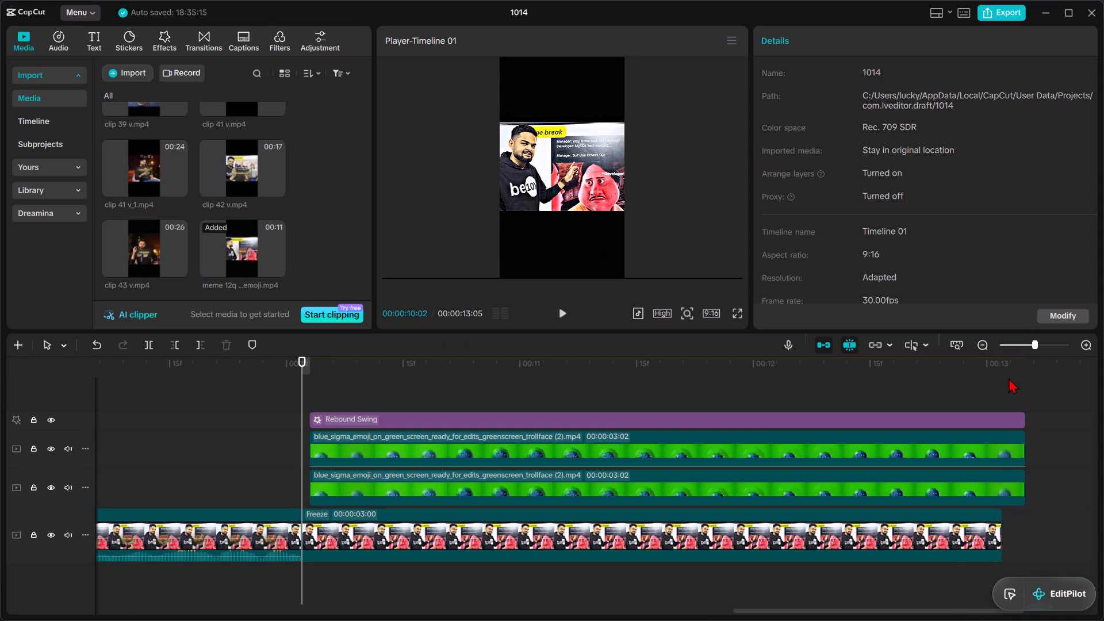
Move the Rebound Swing effect and both green-screen clips together so they start exactly where the freeze clip begins.
{"action": "left_click_drag", "start_coordinate": [1000, 369], "coordinate": [956, 473]}
{"action": "left_click_drag", "start_coordinate": [1068, 386], "coordinate": [968, 494]}
{"action": "left_click_drag", "start_coordinate": [968, 494], "coordinate": [958, 491]}
Extend the end of the freeze clip to a duration of 00:00:03:02, matching the end of the overlay clips.
{"action": "left_click", "coordinate": [976, 524]}
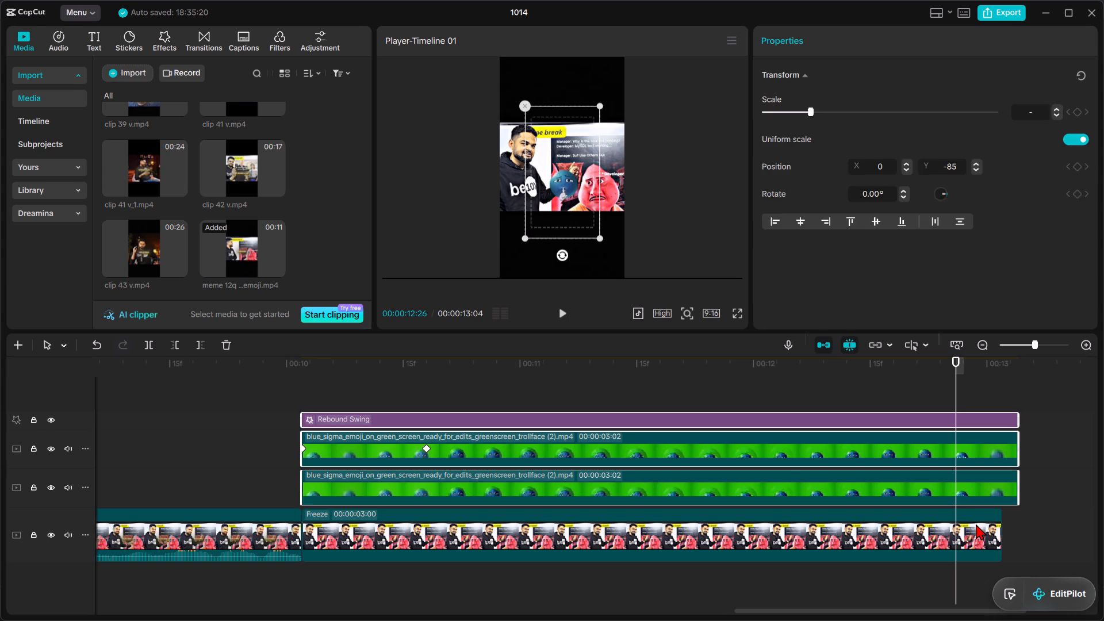
{"action": "left_click_drag", "start_coordinate": [1006, 536], "coordinate": [1022, 532]}
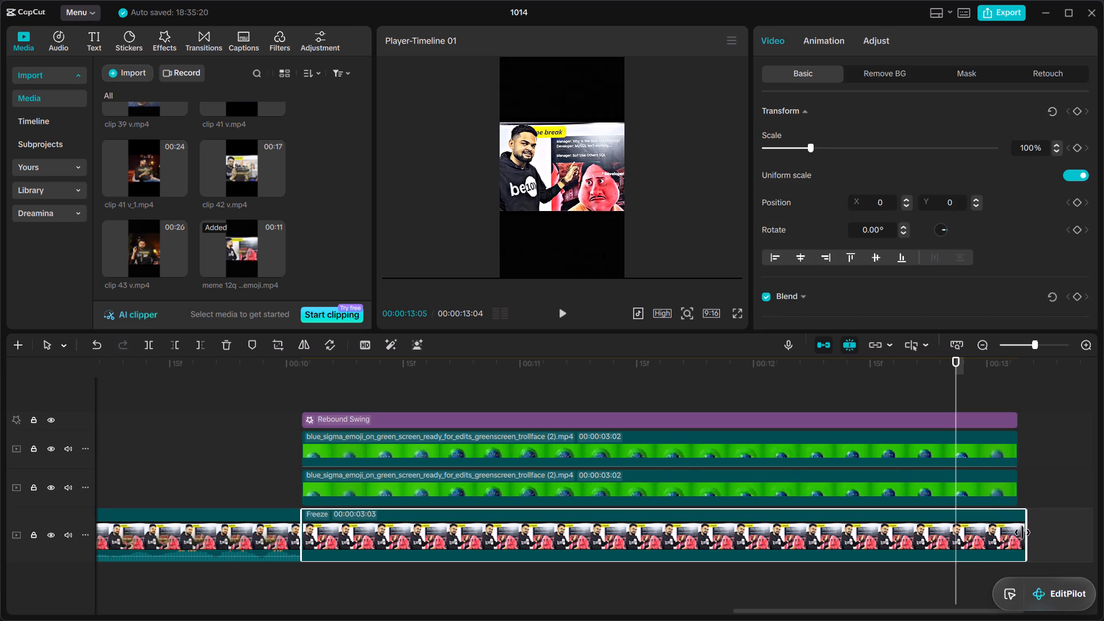
{"action": "left_click_drag", "start_coordinate": [1022, 532], "coordinate": [1021, 532]}
Scrub back and forth across the start of the freeze clip to examine how the emoji and effect enter.
{"action": "left_click_drag", "start_coordinate": [765, 375], "coordinate": [762, 375]}
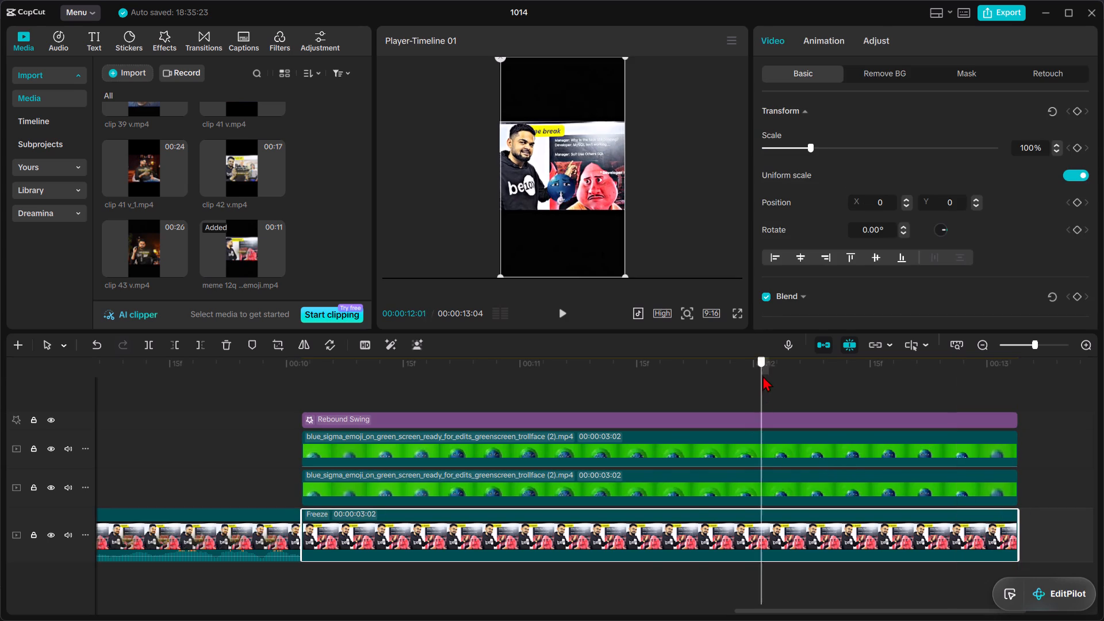
{"action": "left_click_drag", "start_coordinate": [762, 375], "coordinate": [306, 446]}
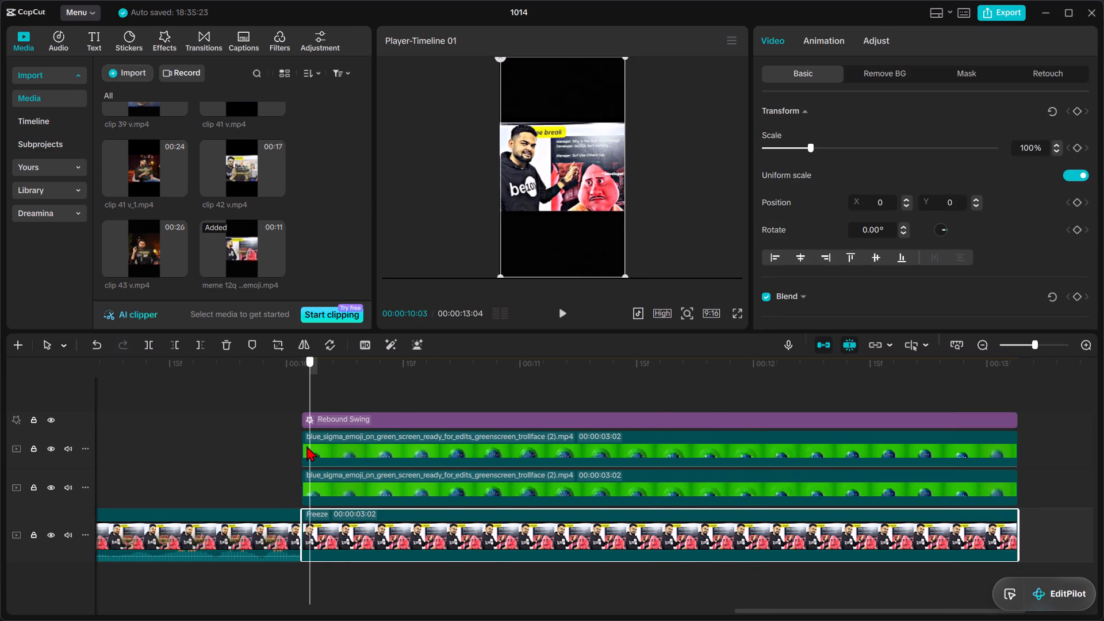
{"action": "left_click_drag", "start_coordinate": [306, 446], "coordinate": [282, 485]}
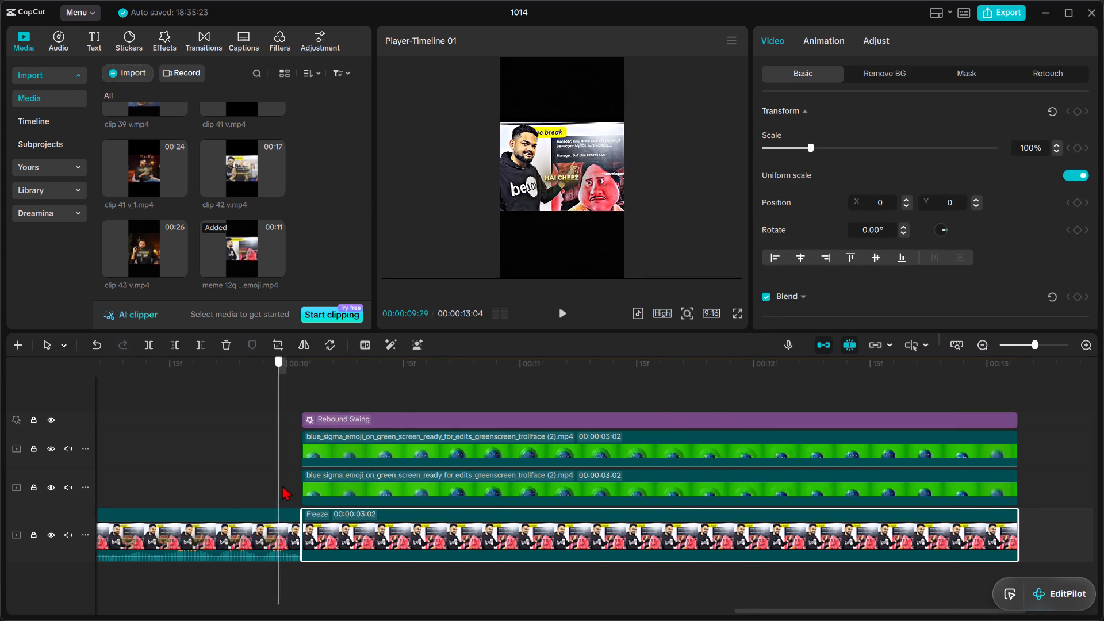
{"action": "left_click_drag", "start_coordinate": [282, 485], "coordinate": [740, 467]}
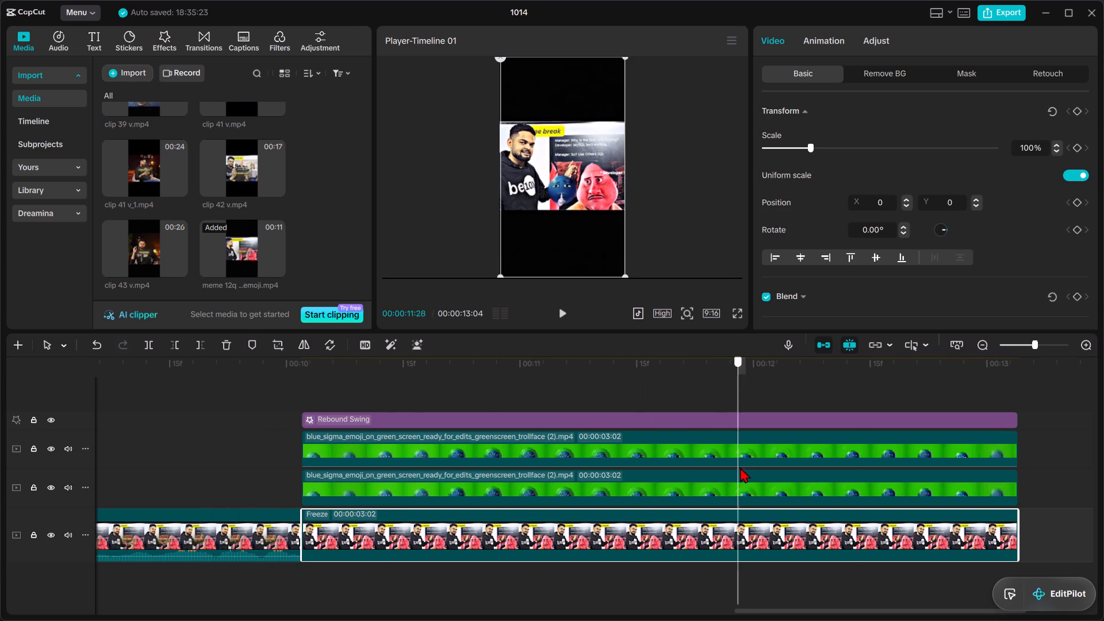
{"action": "left_click_drag", "start_coordinate": [740, 467], "coordinate": [314, 468]}
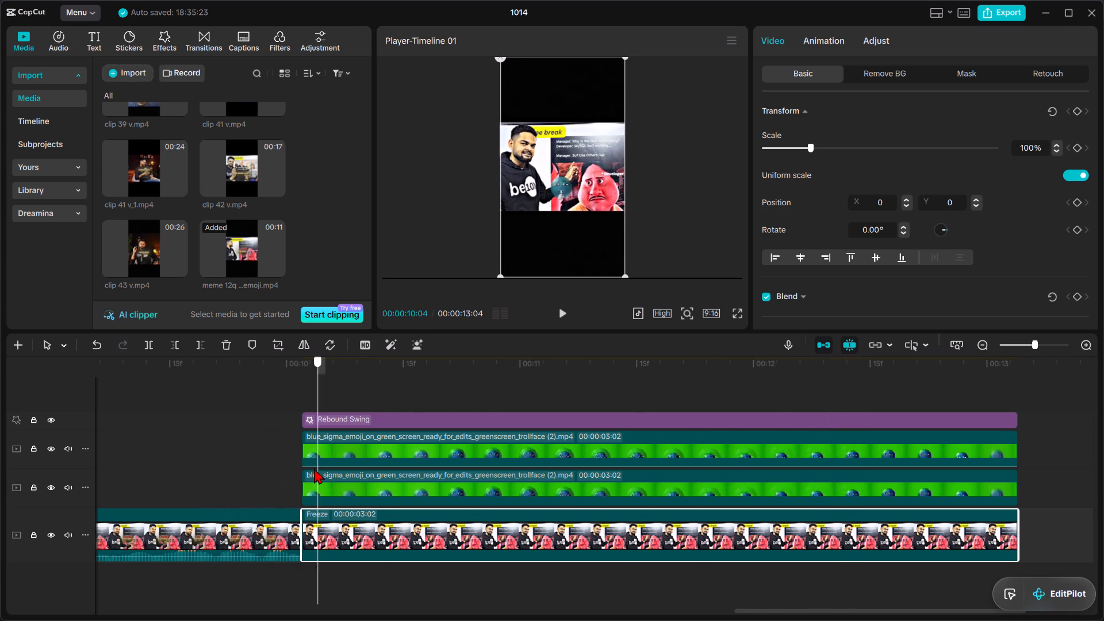
{"action": "left_click_drag", "start_coordinate": [314, 468], "coordinate": [309, 468]}
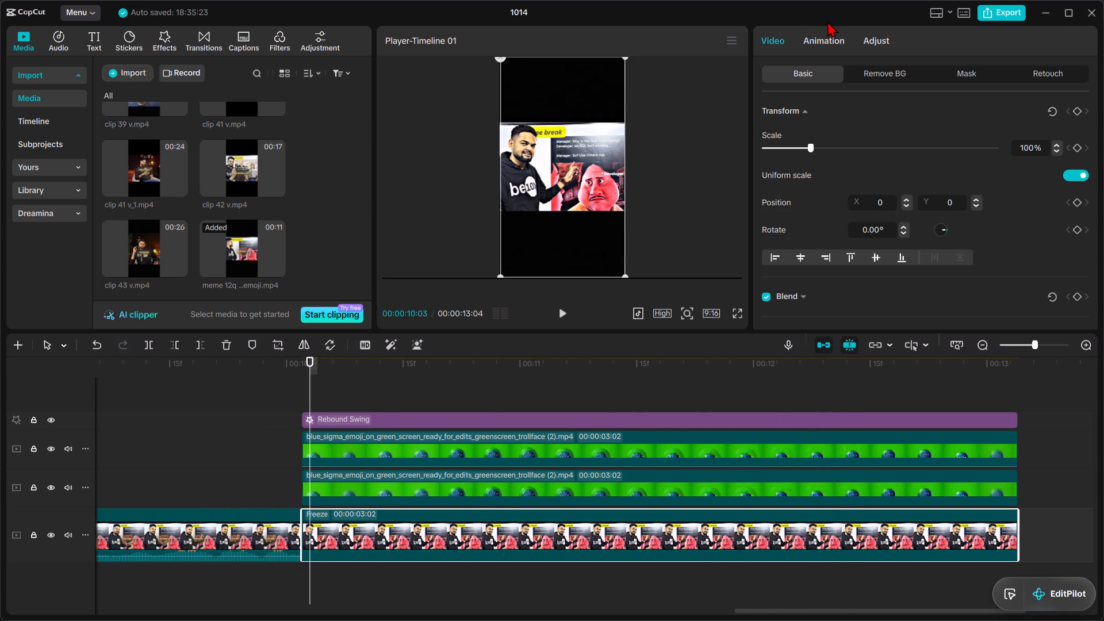
Search the freeze clip's In animations for "flash shake".
{"action": "left_click", "coordinate": [815, 35]}
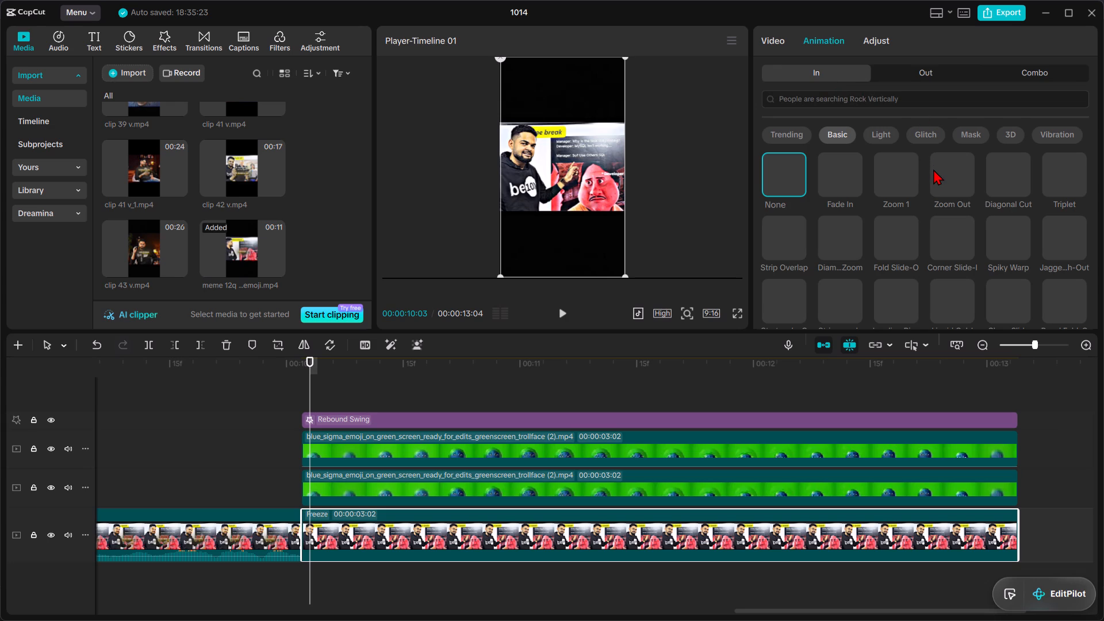
{"action": "left_click", "coordinate": [819, 107]}
{"action": "left_click", "coordinate": [789, 135]}
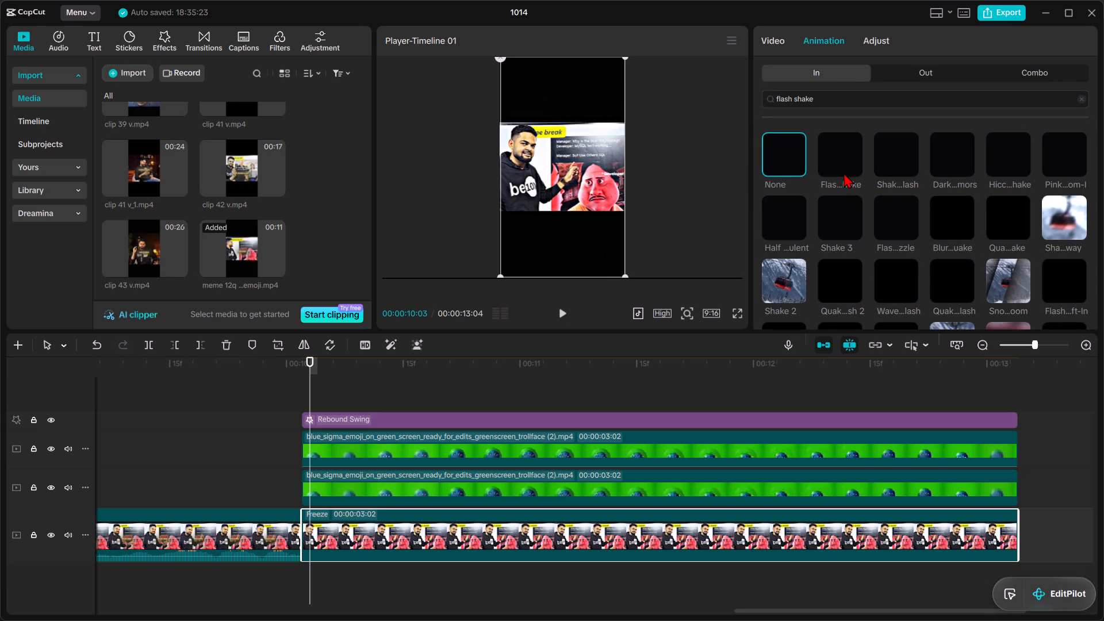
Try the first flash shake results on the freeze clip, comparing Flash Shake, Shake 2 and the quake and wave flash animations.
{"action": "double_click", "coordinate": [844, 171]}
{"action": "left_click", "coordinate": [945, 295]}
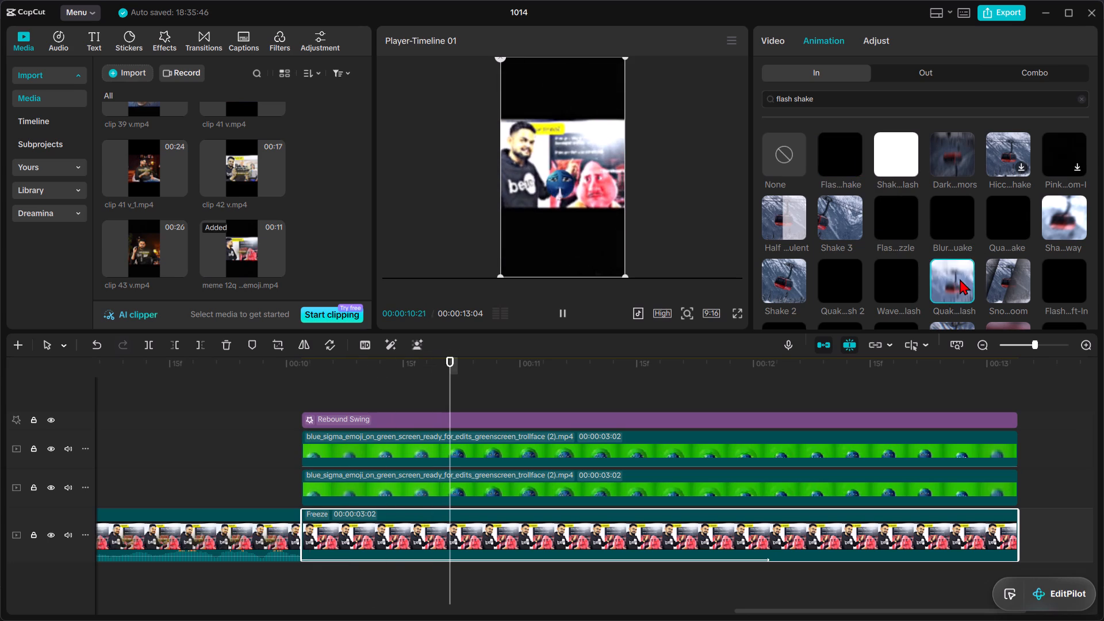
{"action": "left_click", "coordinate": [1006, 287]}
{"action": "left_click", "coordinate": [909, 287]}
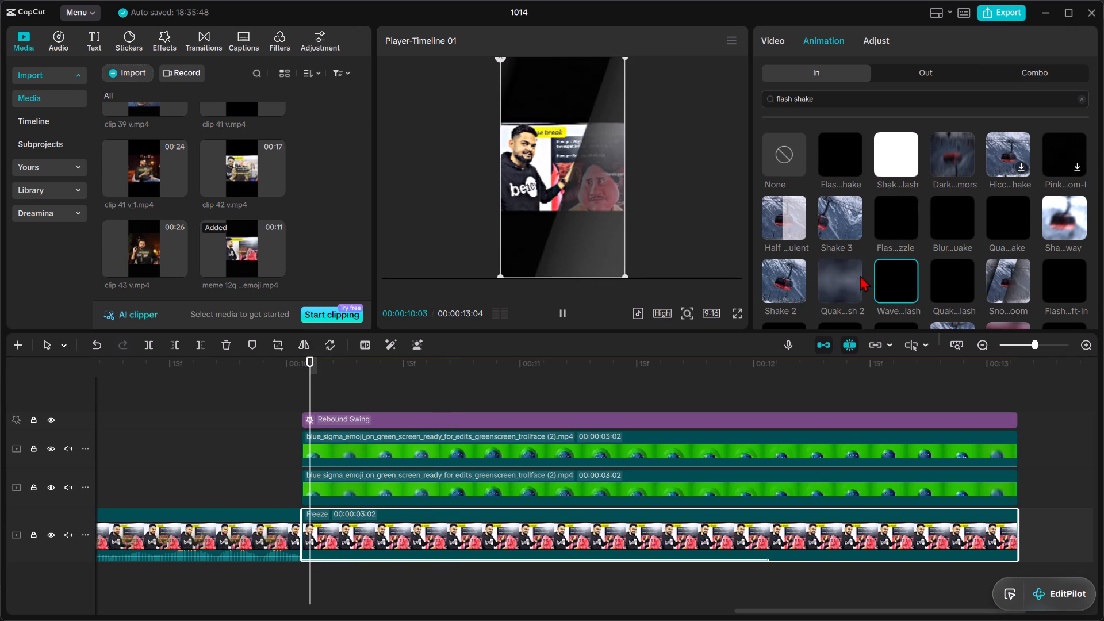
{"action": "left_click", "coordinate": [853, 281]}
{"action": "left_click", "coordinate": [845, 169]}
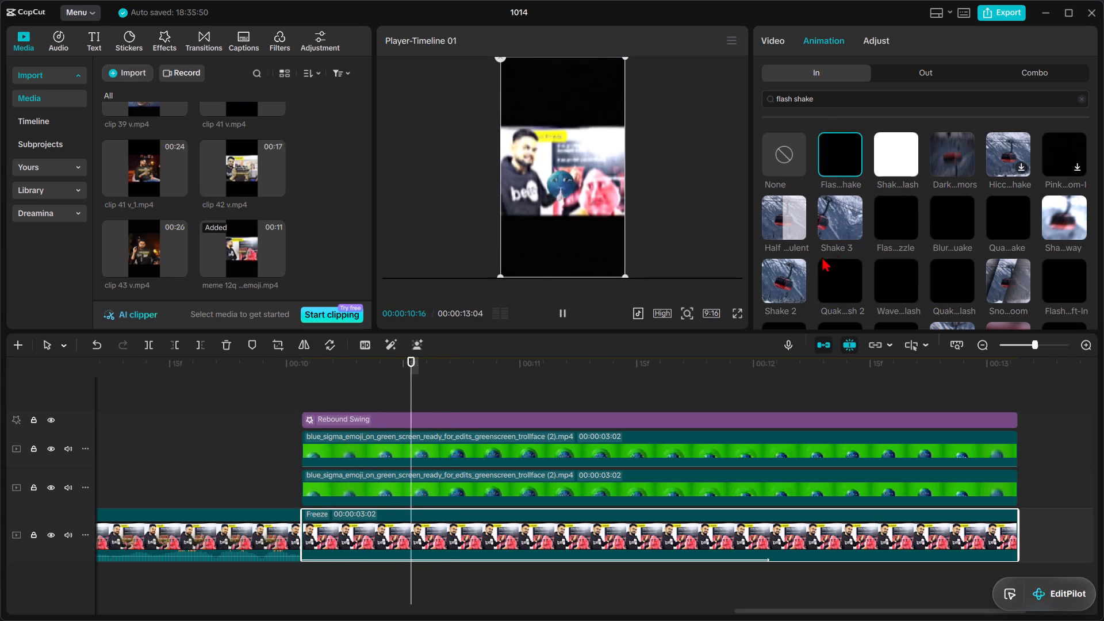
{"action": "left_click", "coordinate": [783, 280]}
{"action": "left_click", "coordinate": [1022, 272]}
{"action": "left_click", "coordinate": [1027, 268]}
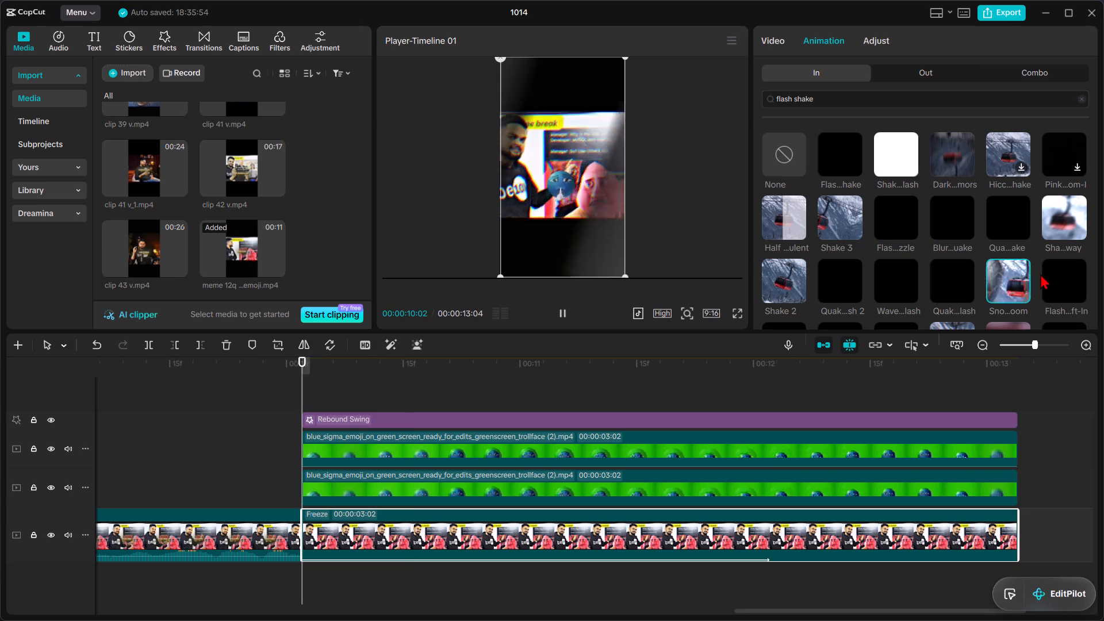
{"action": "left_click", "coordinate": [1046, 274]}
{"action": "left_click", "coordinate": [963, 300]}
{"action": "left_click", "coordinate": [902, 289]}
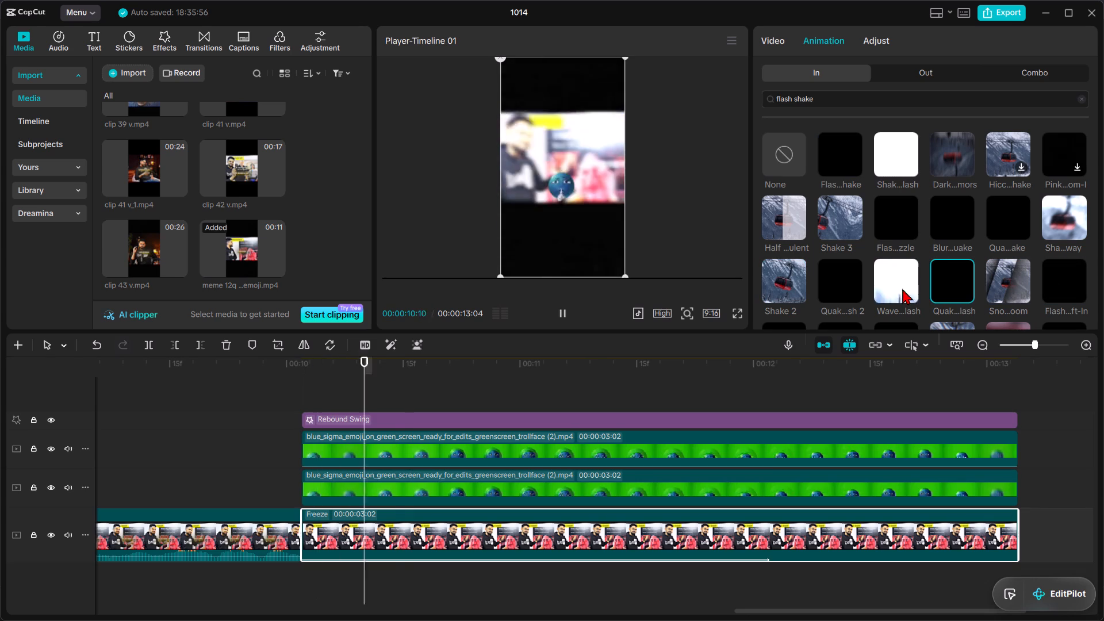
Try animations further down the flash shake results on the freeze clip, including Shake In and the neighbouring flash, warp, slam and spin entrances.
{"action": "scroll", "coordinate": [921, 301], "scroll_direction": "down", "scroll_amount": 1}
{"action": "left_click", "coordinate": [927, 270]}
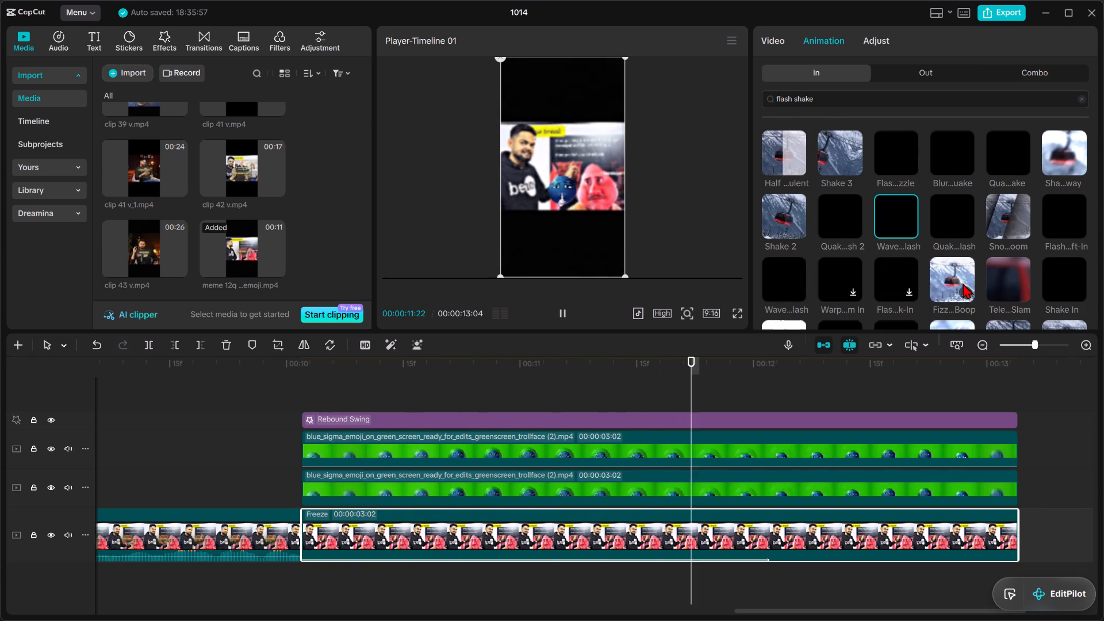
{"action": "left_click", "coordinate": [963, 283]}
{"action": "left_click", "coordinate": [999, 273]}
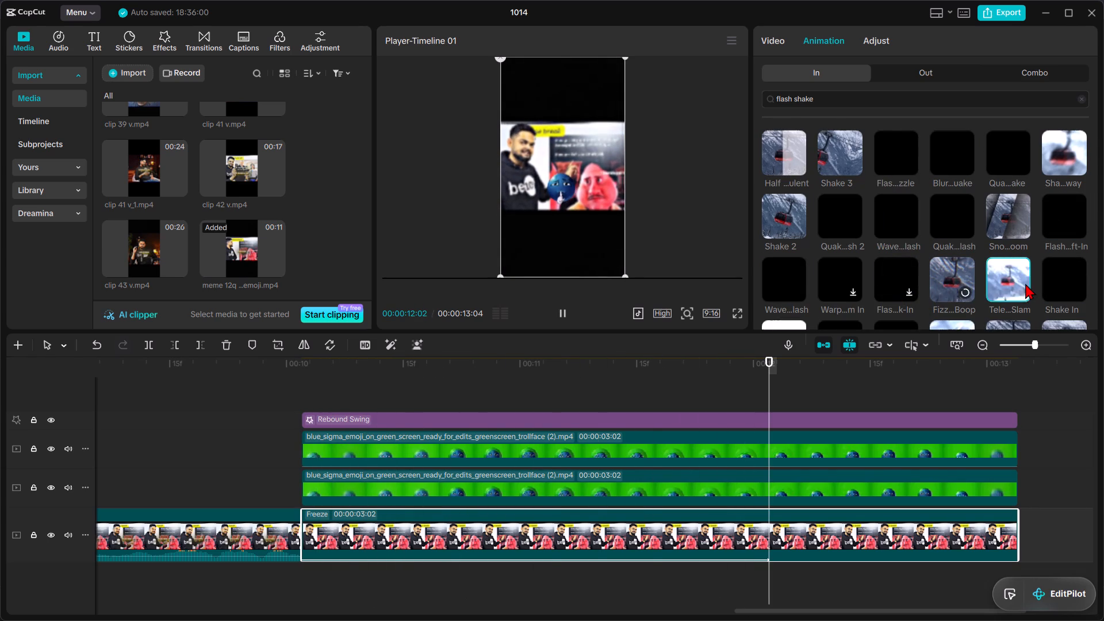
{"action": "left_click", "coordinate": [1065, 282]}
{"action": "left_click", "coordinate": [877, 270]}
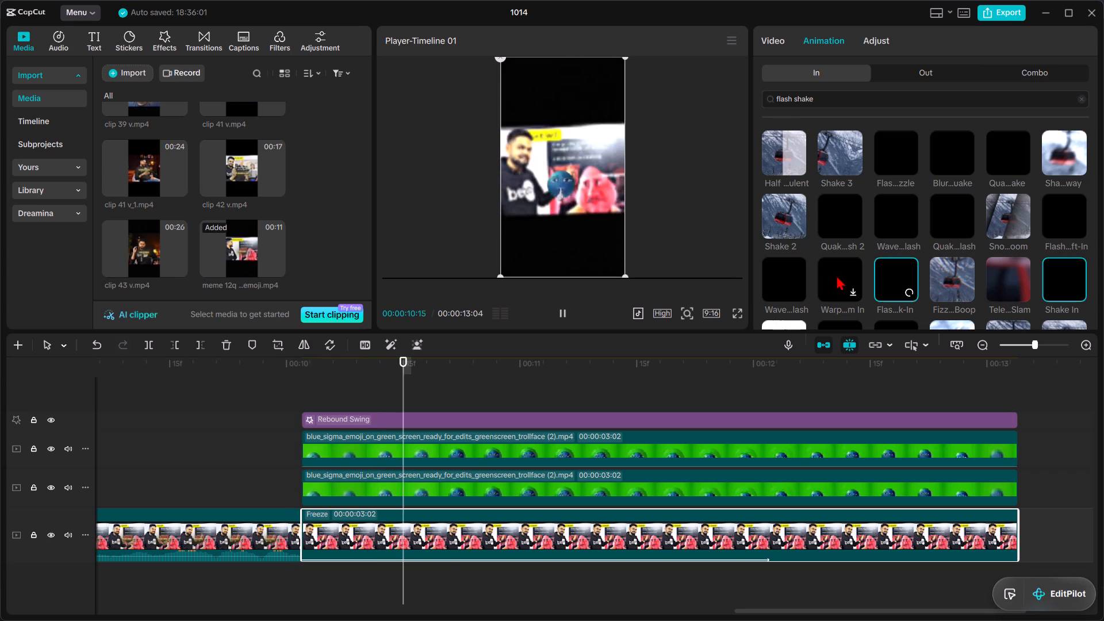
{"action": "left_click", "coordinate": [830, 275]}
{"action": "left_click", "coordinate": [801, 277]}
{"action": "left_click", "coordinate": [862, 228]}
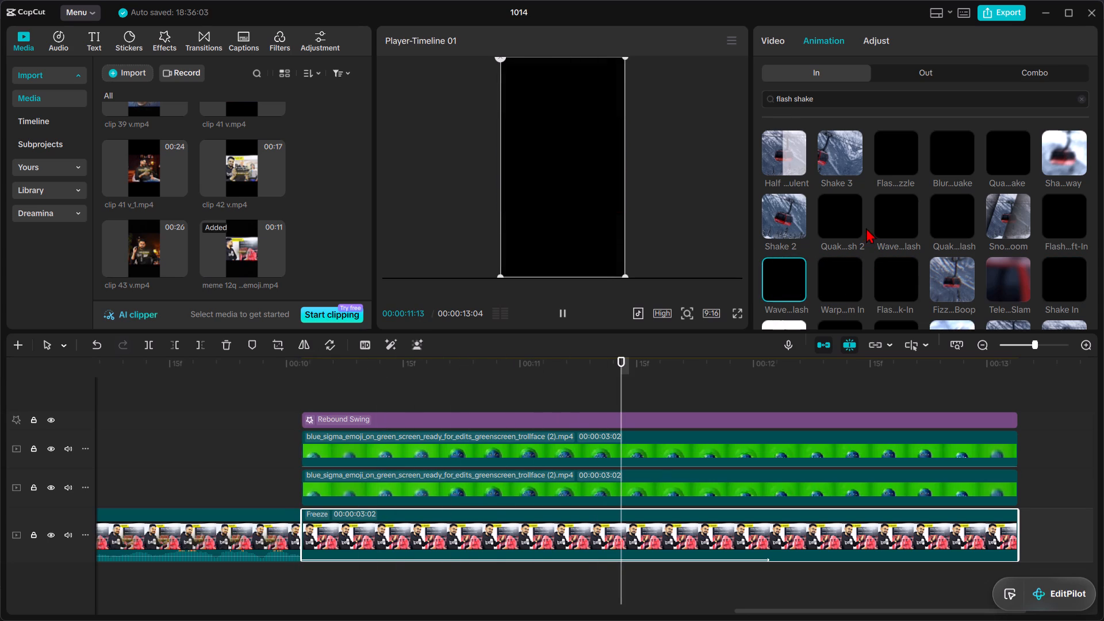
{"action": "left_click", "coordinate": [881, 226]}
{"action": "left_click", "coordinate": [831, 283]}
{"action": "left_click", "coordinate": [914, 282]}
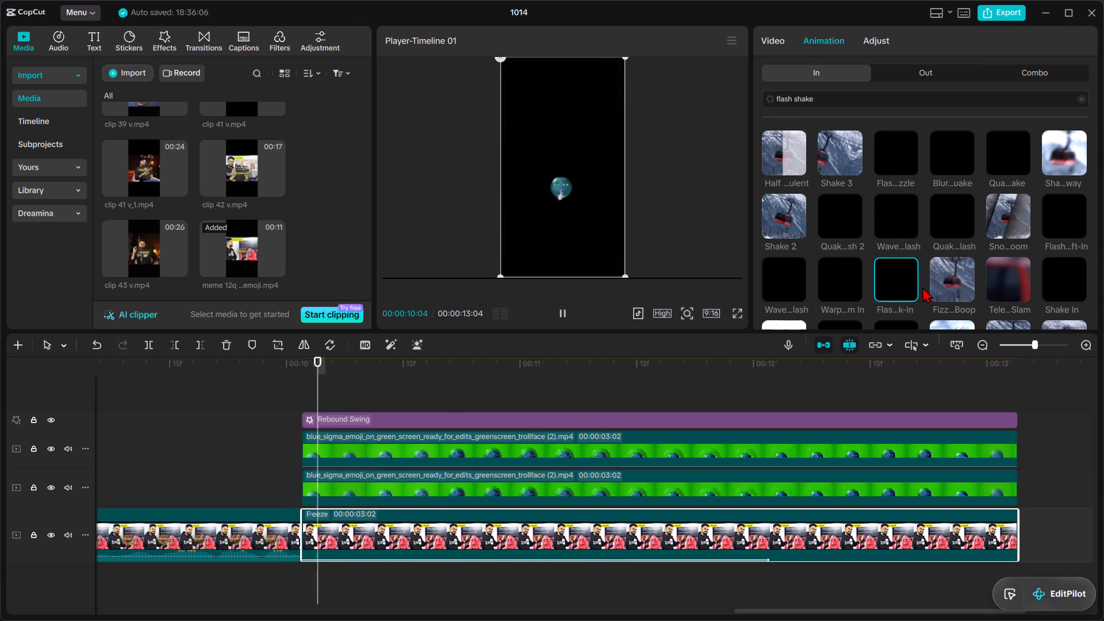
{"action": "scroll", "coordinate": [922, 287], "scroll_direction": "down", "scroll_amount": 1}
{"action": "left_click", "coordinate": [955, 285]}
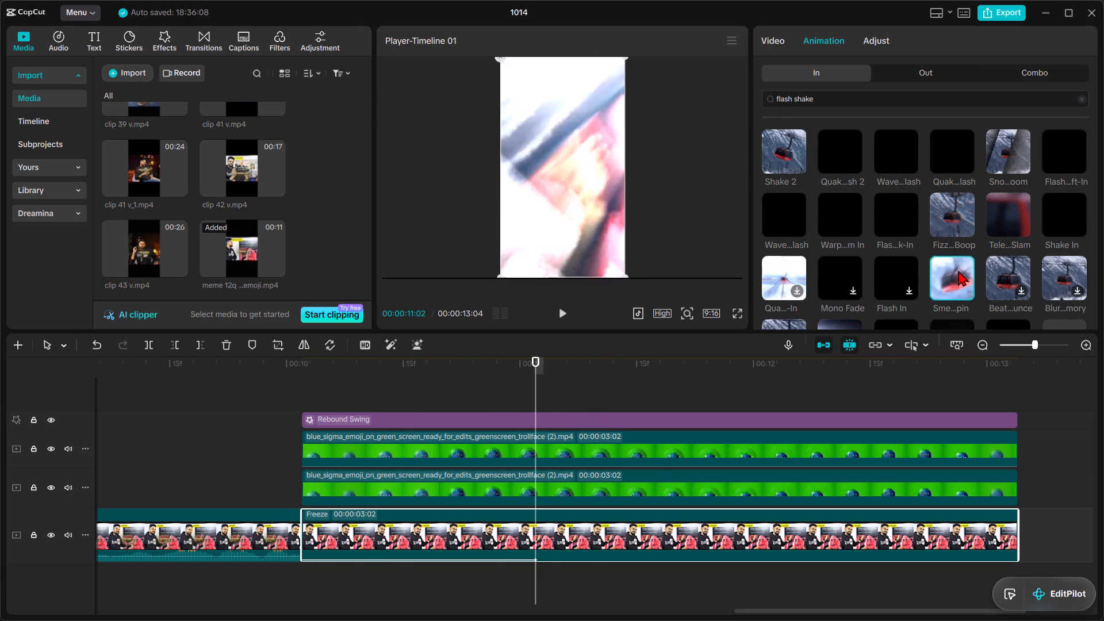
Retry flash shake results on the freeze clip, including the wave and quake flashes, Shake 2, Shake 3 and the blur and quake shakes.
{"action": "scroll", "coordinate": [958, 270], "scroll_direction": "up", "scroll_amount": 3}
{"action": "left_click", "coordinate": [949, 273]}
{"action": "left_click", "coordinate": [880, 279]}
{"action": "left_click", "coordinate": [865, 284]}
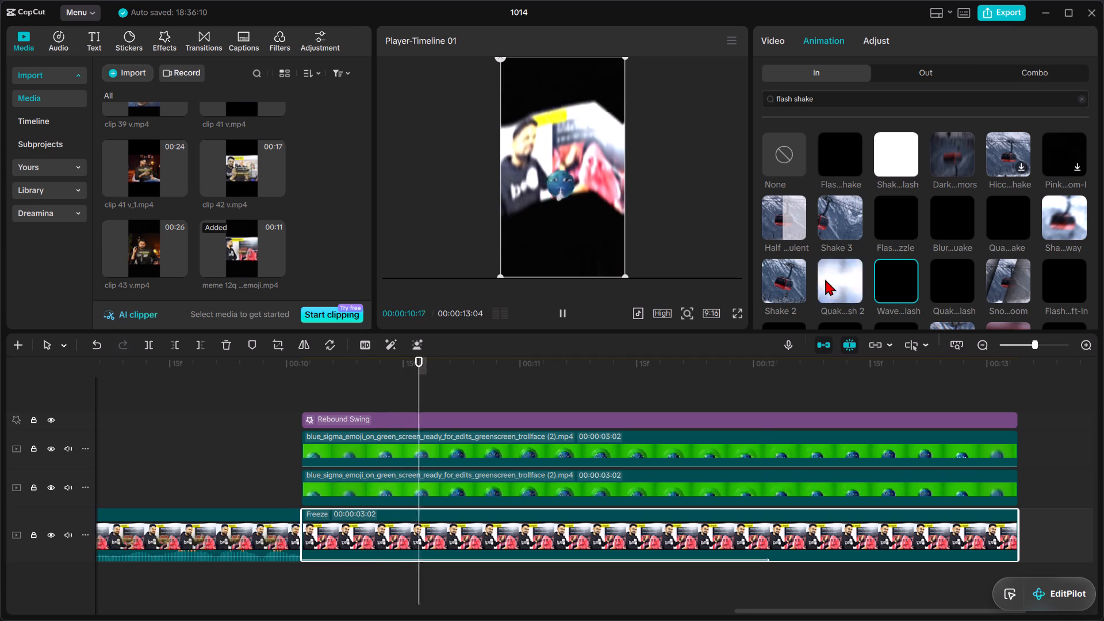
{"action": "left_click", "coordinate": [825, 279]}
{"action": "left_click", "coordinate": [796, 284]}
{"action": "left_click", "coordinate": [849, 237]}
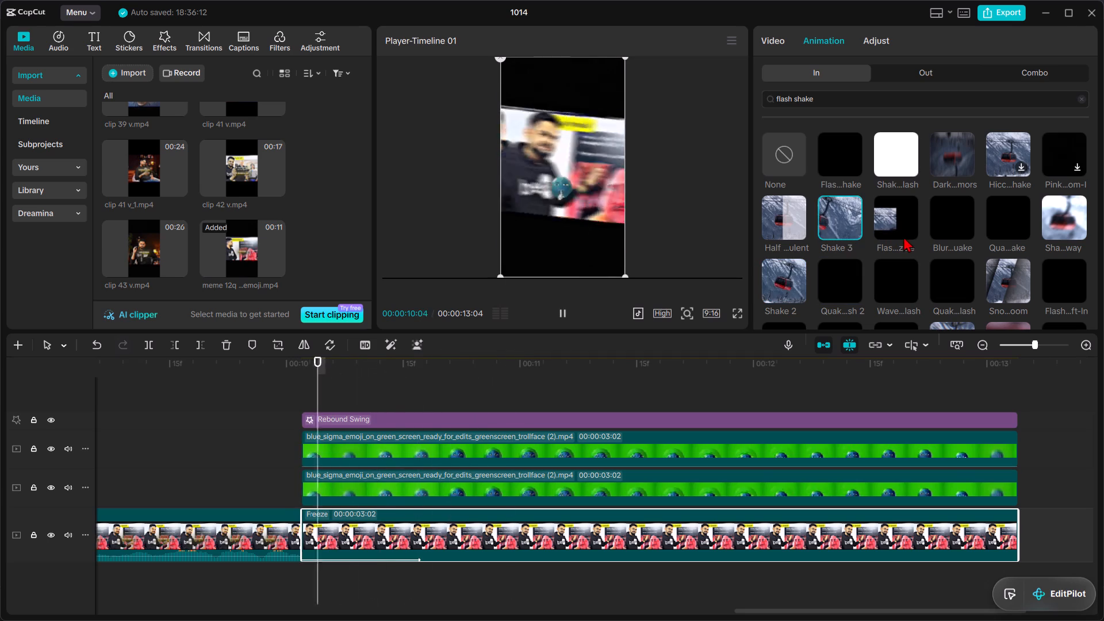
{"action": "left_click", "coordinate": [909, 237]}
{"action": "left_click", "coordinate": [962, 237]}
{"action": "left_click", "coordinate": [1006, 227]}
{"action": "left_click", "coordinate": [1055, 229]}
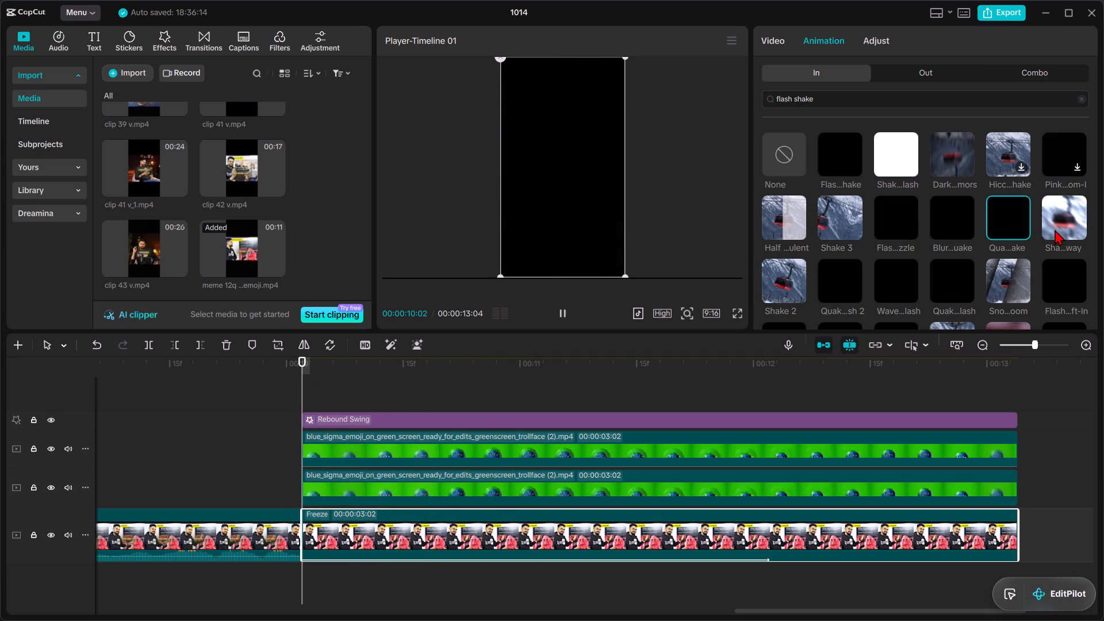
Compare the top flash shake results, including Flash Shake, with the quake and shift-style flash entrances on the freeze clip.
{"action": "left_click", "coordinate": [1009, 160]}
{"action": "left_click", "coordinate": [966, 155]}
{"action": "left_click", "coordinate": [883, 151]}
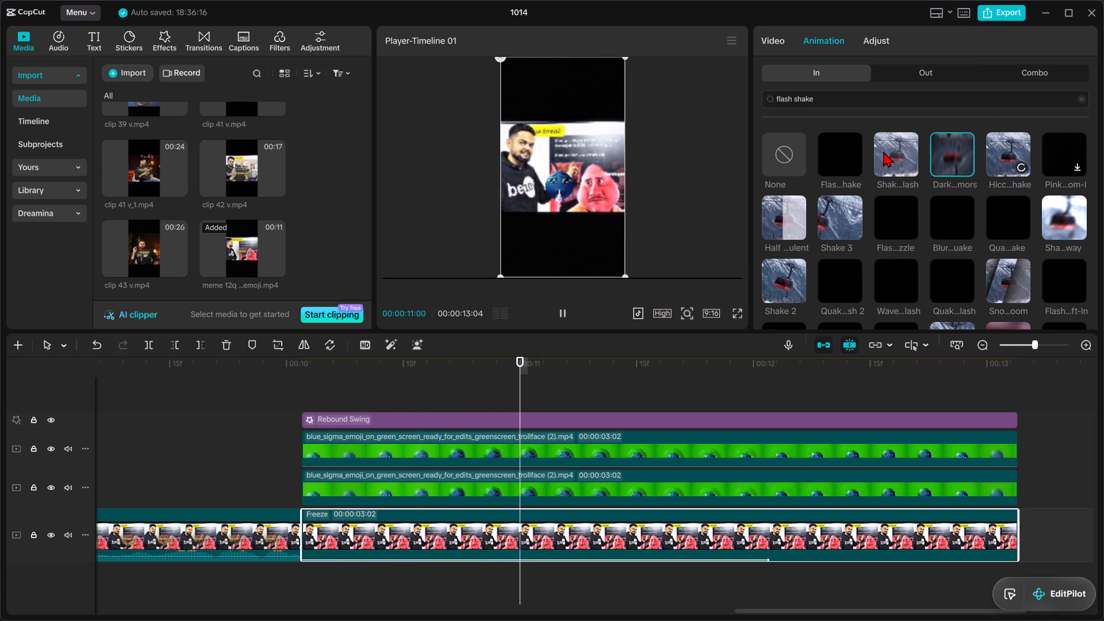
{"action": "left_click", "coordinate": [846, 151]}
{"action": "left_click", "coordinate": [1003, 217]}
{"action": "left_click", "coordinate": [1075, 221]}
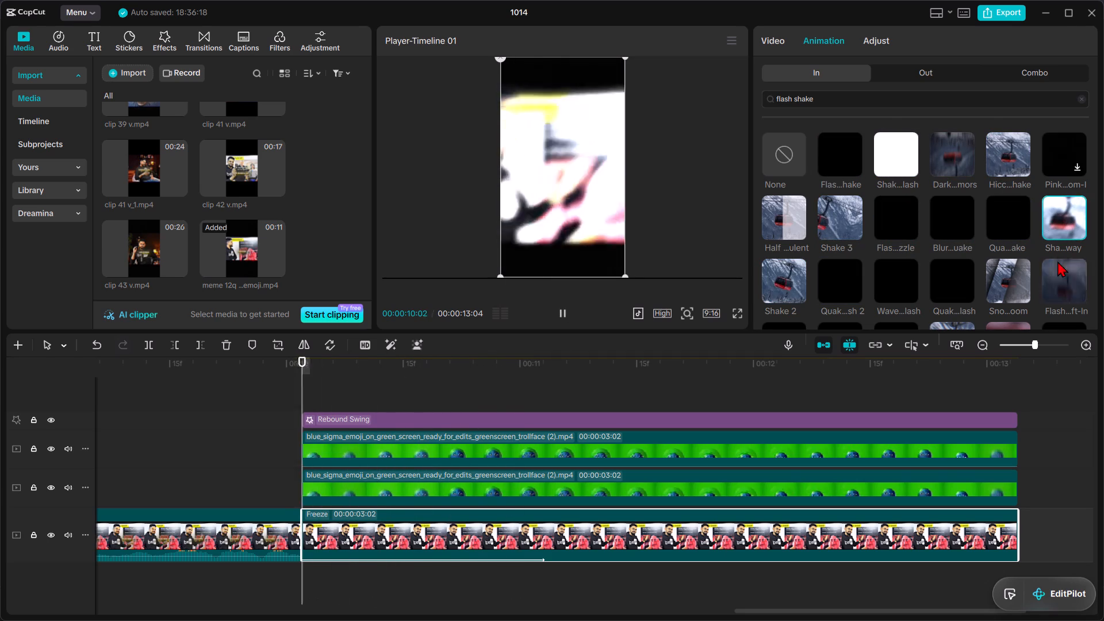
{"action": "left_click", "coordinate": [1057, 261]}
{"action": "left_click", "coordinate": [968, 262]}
Apply the Flash Shake In animation to the freeze clip with a duration of 0.5 s and preview its start.
{"action": "left_click", "coordinate": [858, 182]}
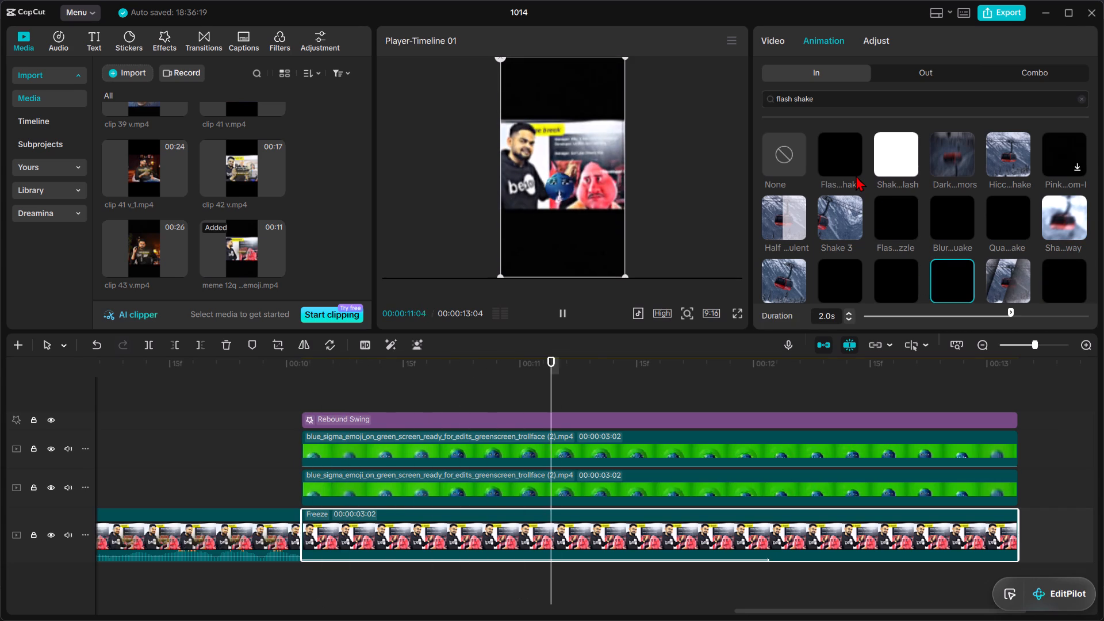
{"action": "left_click", "coordinate": [856, 174]}
{"action": "left_click_drag", "start_coordinate": [909, 309], "coordinate": [898, 312]}
{"action": "left_click_drag", "start_coordinate": [412, 366], "coordinate": [323, 384]}
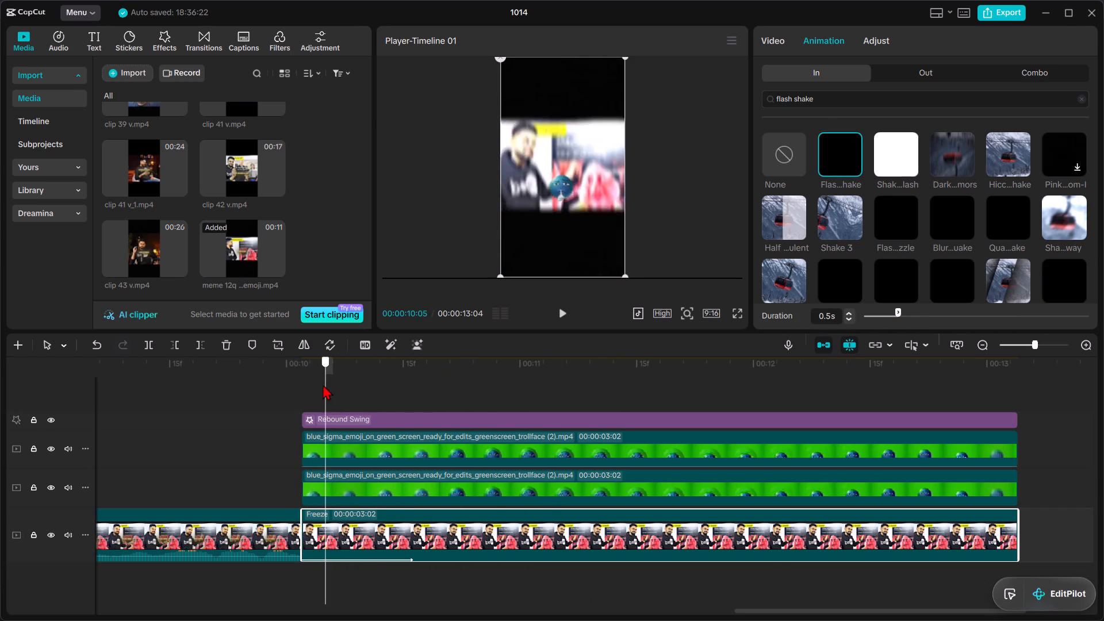
{"action": "left_click_drag", "start_coordinate": [323, 384], "coordinate": [304, 394]}
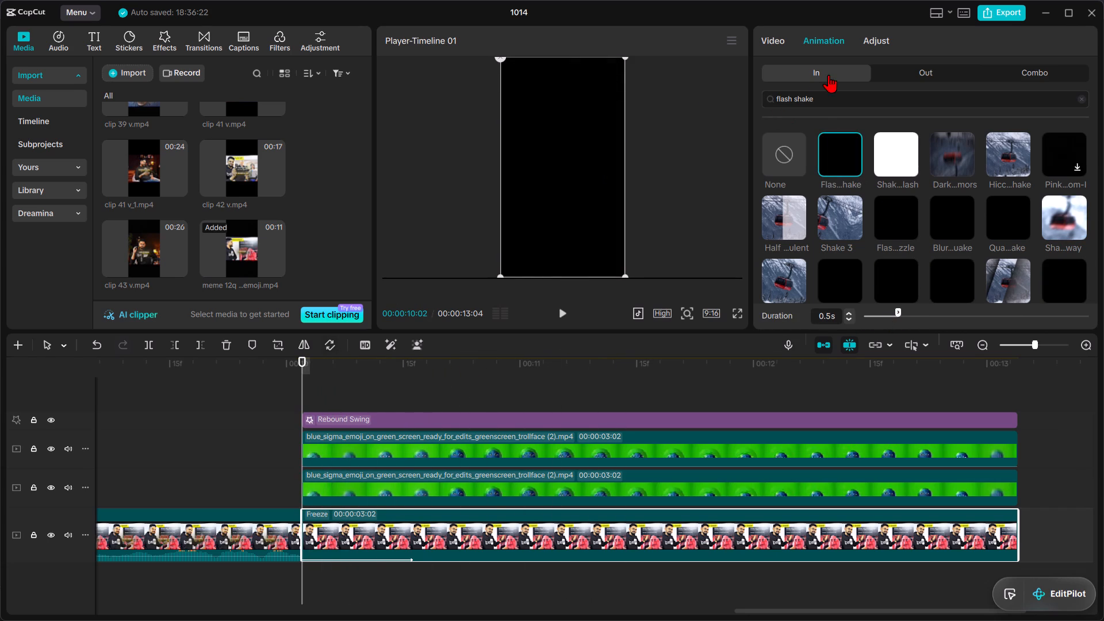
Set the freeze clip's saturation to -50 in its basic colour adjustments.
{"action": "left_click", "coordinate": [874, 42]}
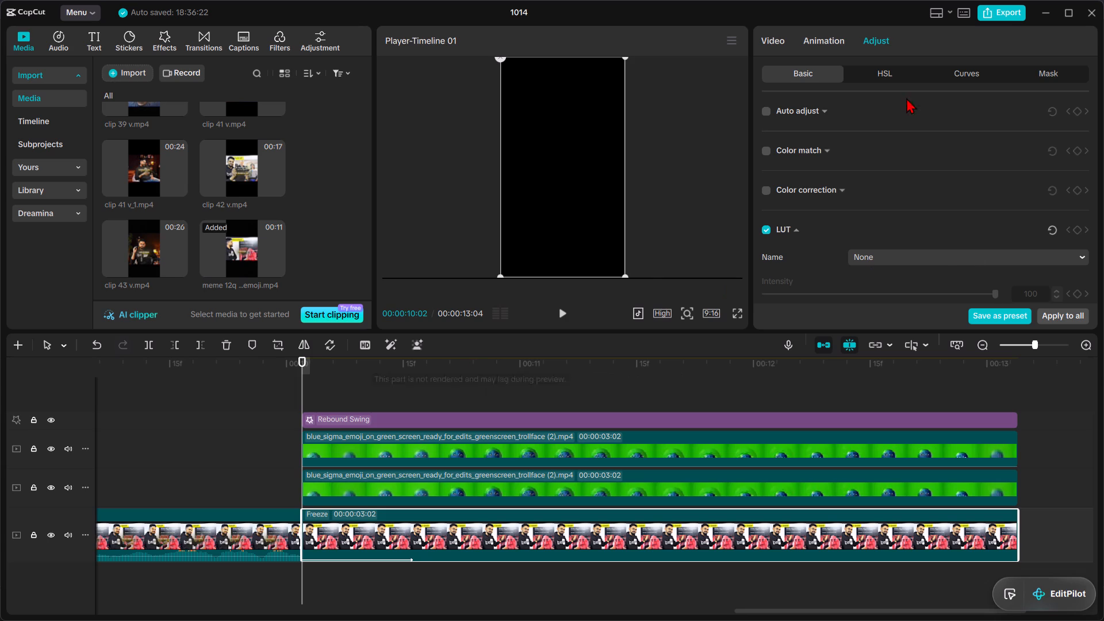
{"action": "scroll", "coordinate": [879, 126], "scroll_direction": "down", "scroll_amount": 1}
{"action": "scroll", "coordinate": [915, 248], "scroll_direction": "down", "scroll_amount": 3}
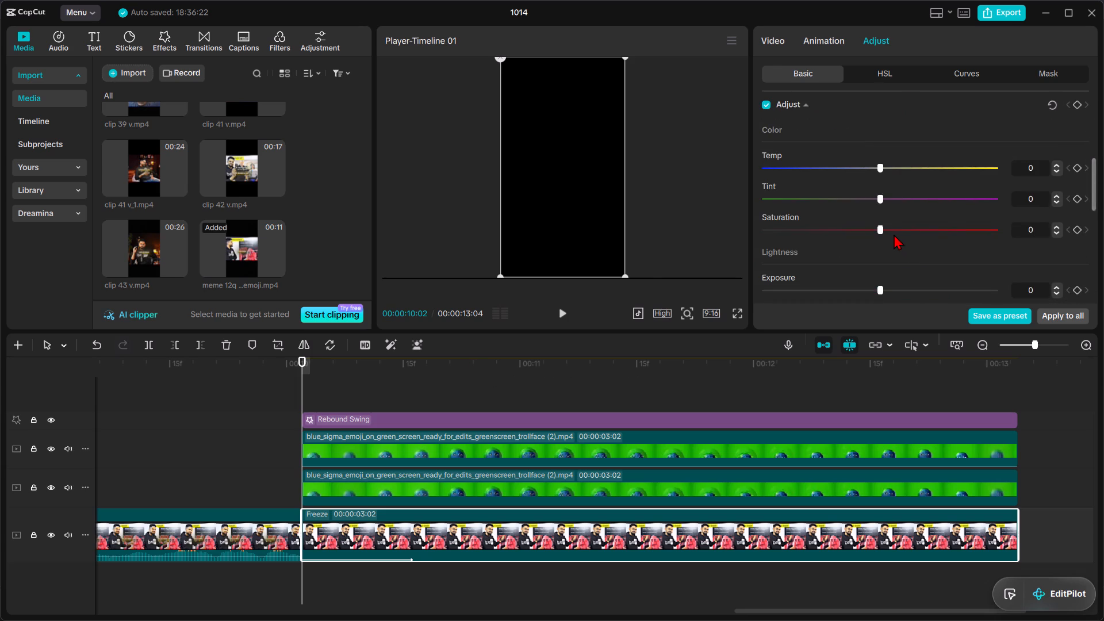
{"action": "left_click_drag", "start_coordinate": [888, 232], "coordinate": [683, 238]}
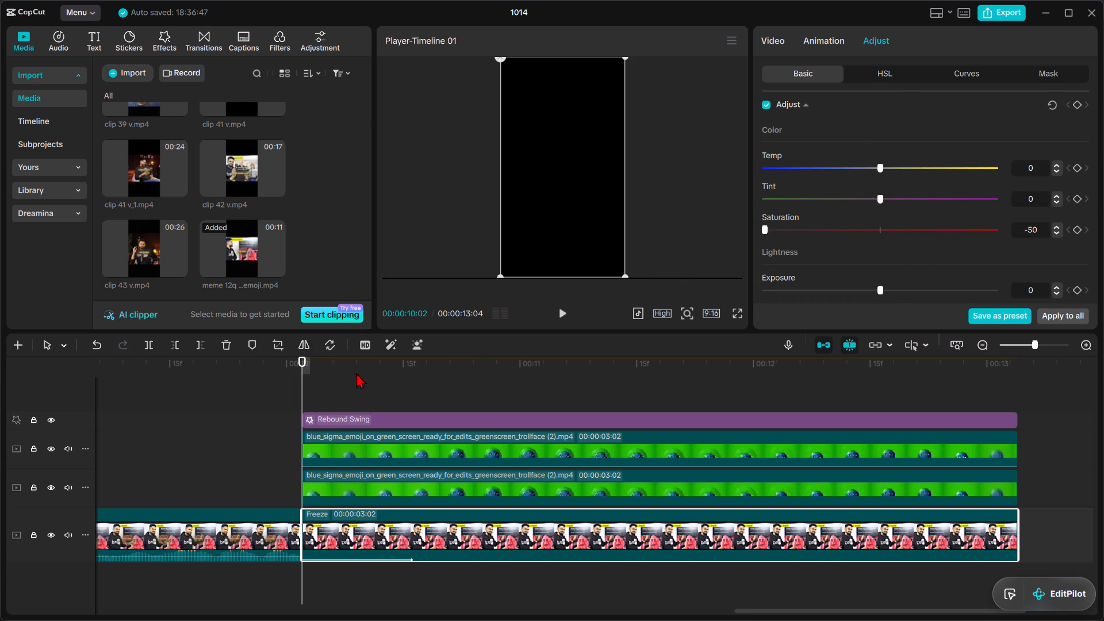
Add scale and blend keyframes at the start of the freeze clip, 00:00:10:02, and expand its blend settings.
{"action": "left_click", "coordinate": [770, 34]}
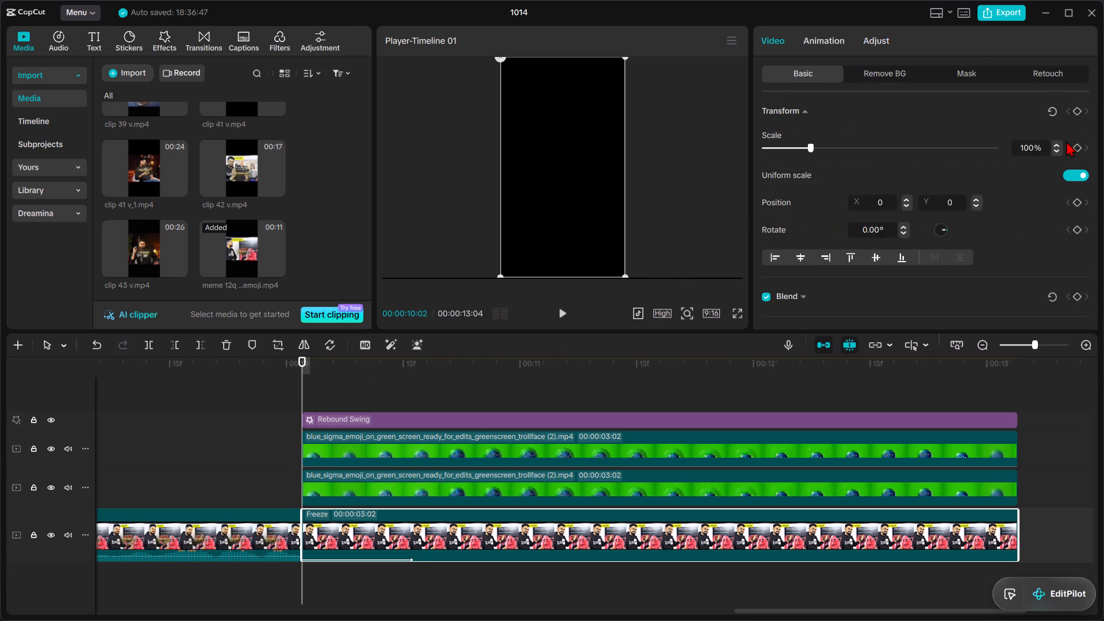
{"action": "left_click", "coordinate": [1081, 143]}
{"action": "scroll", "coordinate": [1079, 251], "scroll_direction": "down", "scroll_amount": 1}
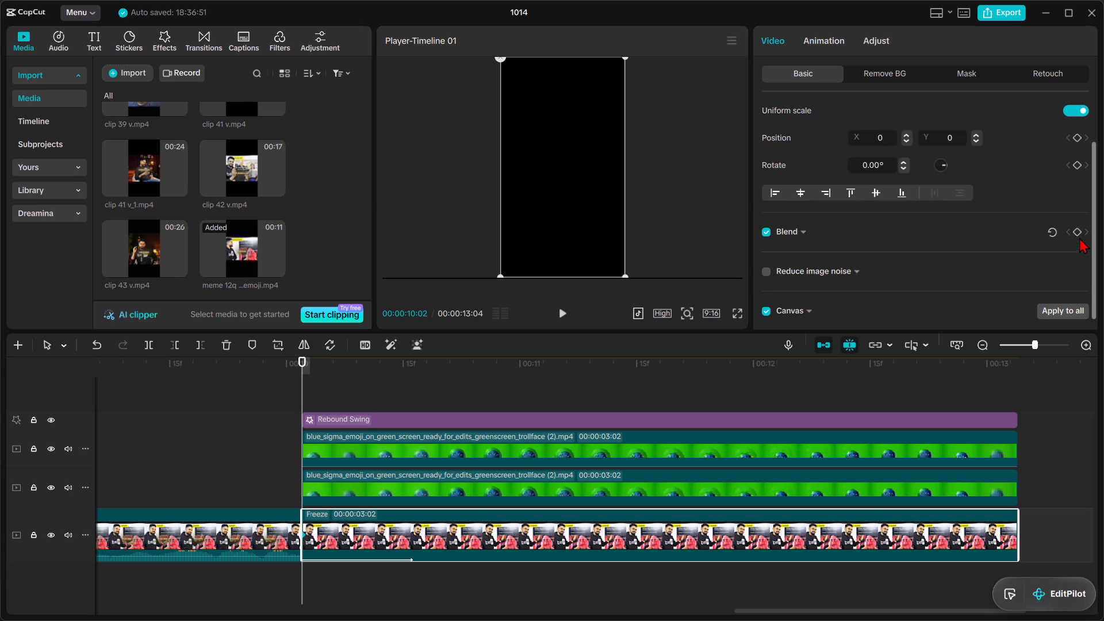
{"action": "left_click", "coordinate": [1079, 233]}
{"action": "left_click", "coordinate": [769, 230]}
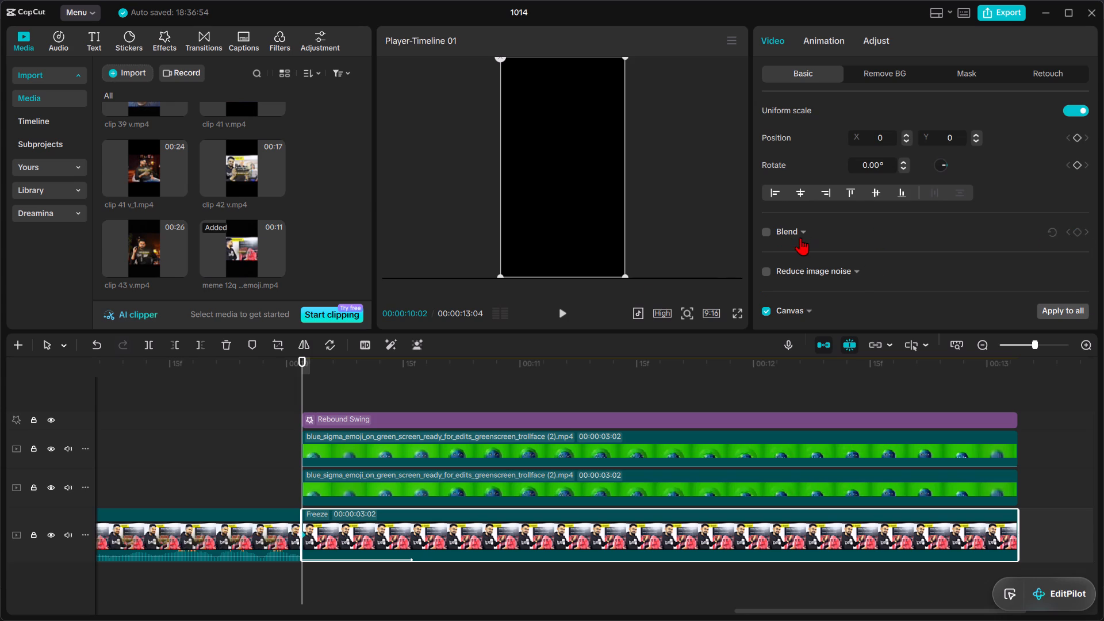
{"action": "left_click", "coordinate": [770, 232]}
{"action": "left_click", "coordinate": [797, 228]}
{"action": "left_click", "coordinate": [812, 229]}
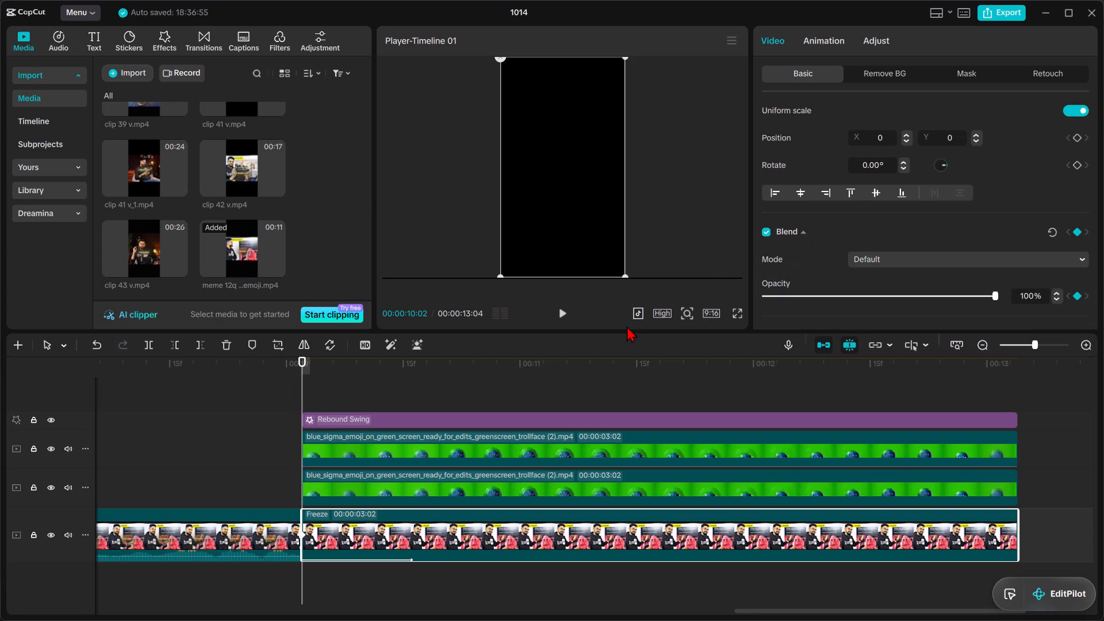
Set the freeze clip's scale to 122% at 00:00:10:18, aligned with the upper emoji overlay's second scale keyframe.
{"action": "left_click_drag", "start_coordinate": [362, 365], "coordinate": [378, 365]}
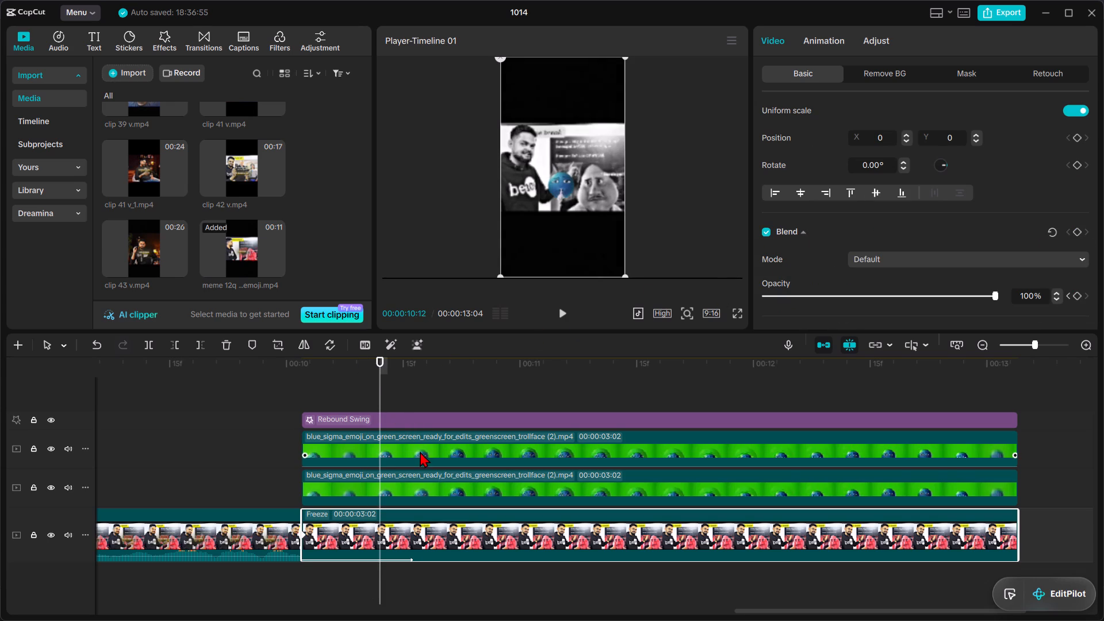
{"action": "left_click", "coordinate": [420, 451]}
{"action": "left_click_drag", "start_coordinate": [408, 373], "coordinate": [426, 371]}
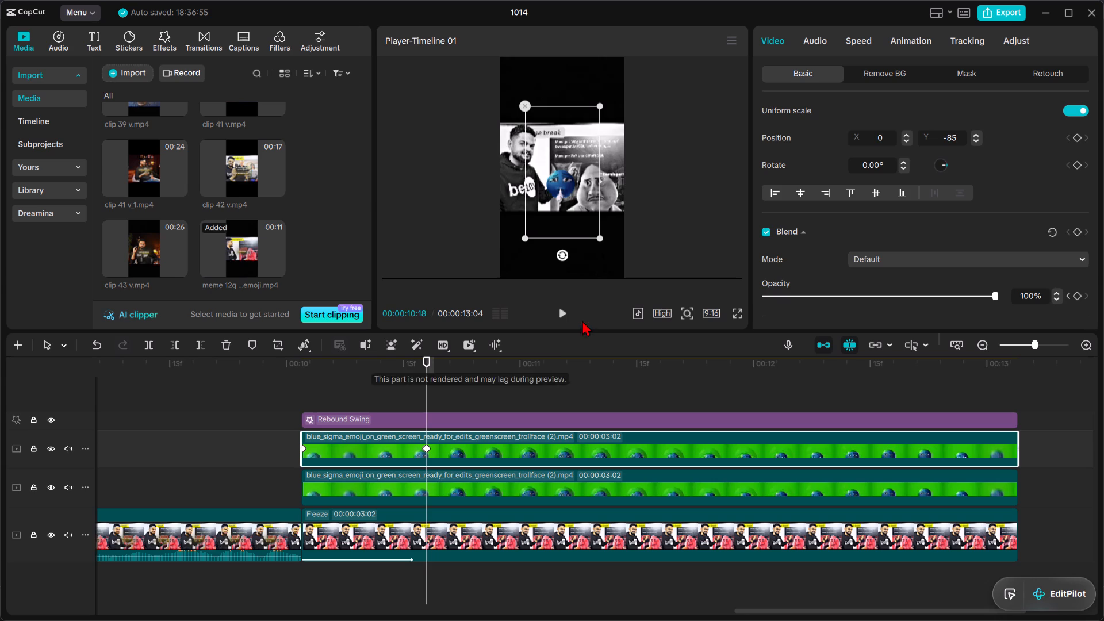
{"action": "scroll", "coordinate": [1007, 162], "scroll_direction": "up", "scroll_amount": 4}
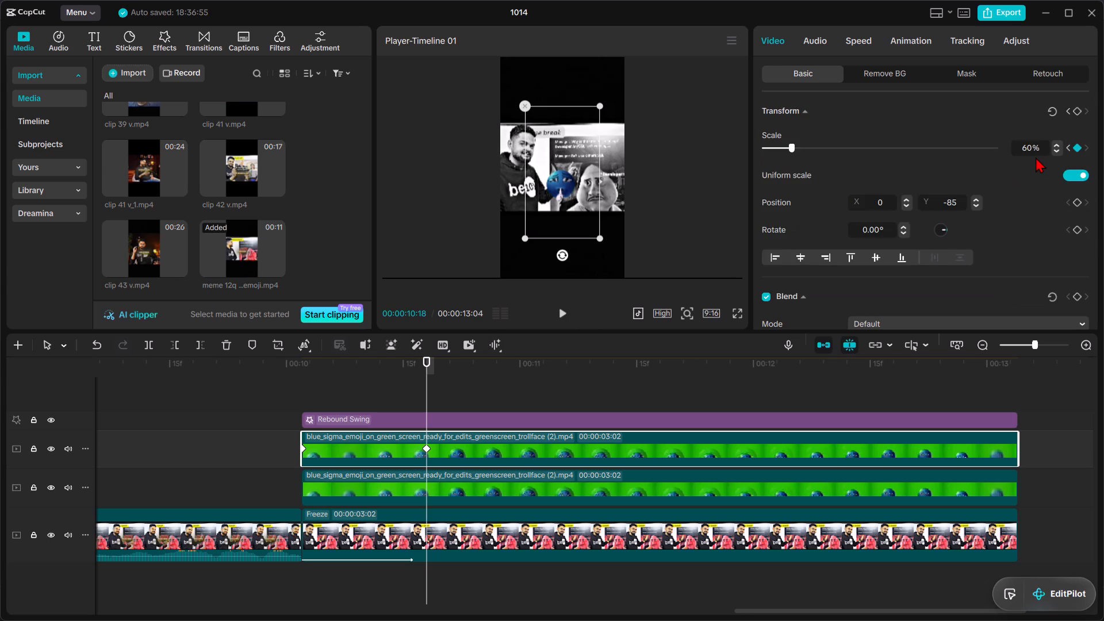
{"action": "left_click", "coordinate": [489, 546]}
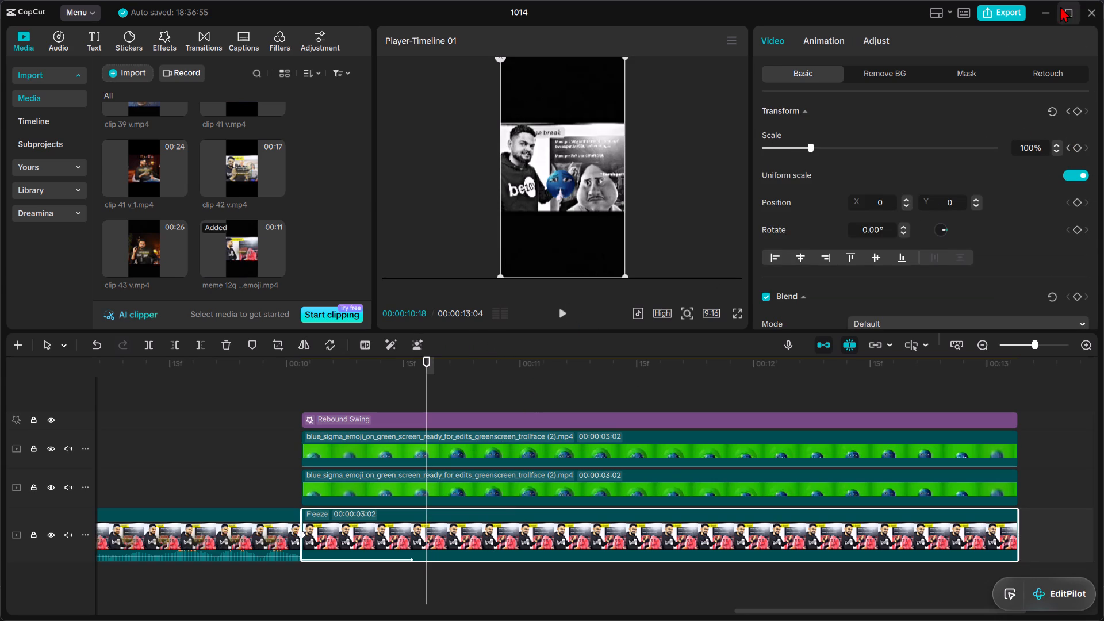
{"action": "left_click_drag", "start_coordinate": [1037, 153], "coordinate": [967, 153]}
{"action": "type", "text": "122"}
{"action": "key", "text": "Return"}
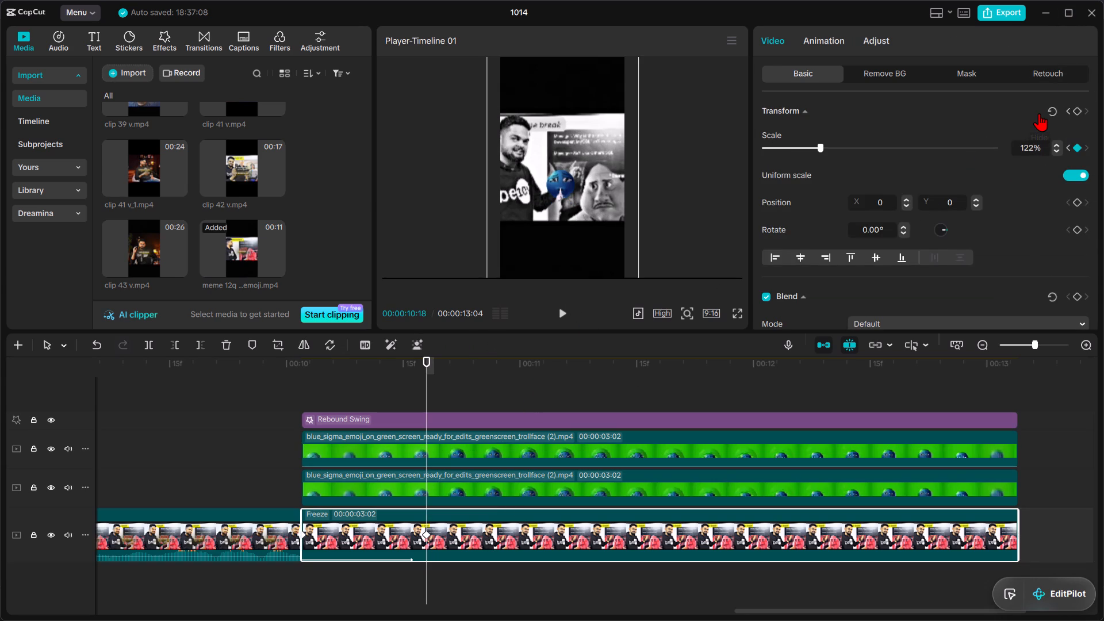
Lower the freeze clip's blend opacity to 0% at 00:00:10:18.
{"action": "scroll", "coordinate": [994, 248], "scroll_direction": "down", "scroll_amount": 2}
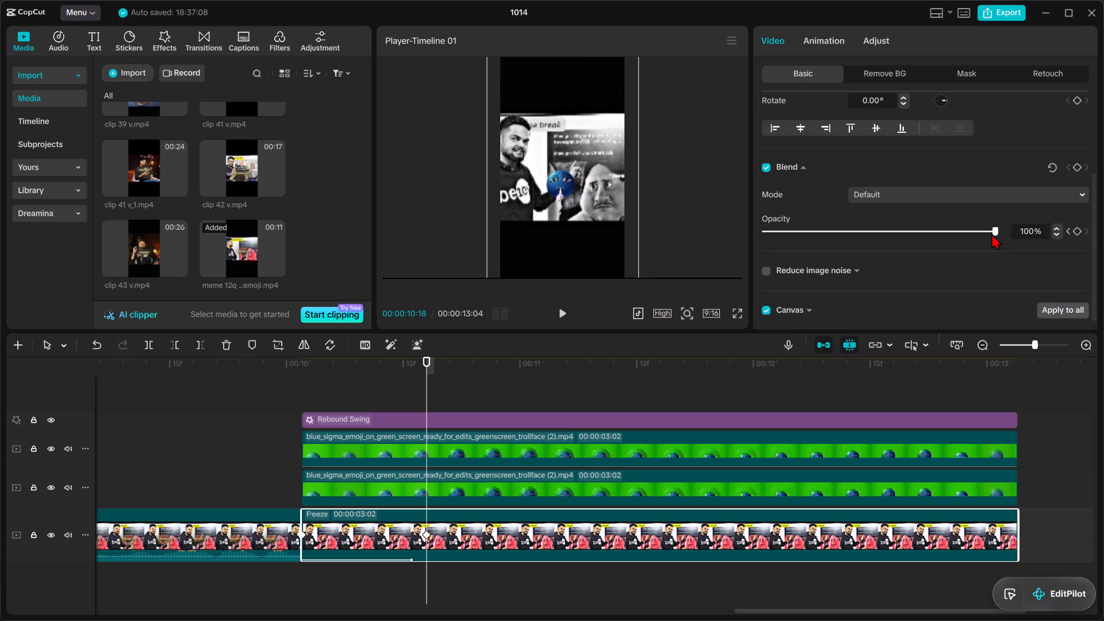
{"action": "left_click_drag", "start_coordinate": [991, 233], "coordinate": [493, 253]}
{"action": "left_click", "coordinate": [1044, 14]}
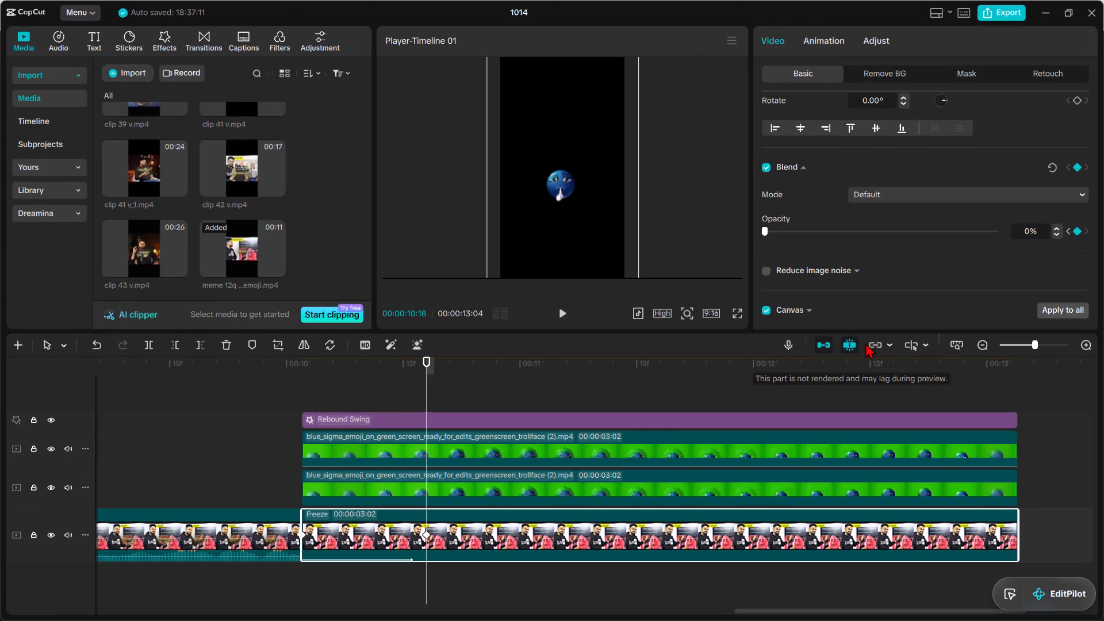
Scrub back and forth across the freeze clip's keyframed opening to review the zoom and opacity fade behind the emoji.
{"action": "left_click_drag", "start_coordinate": [419, 369], "coordinate": [379, 375]}
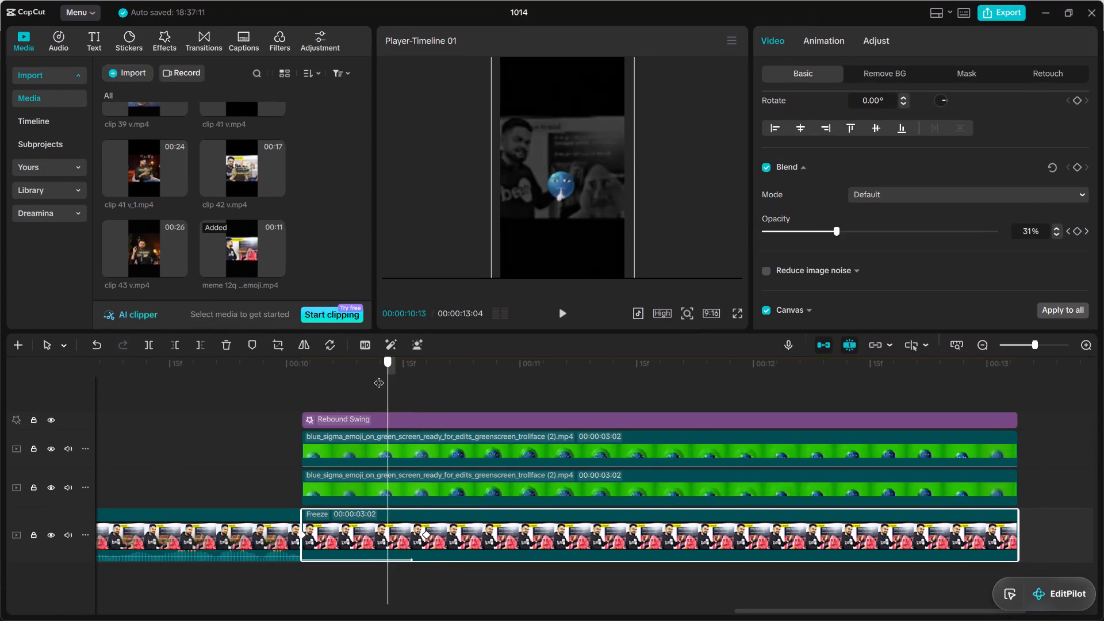
{"action": "left_click_drag", "start_coordinate": [379, 375], "coordinate": [415, 384]}
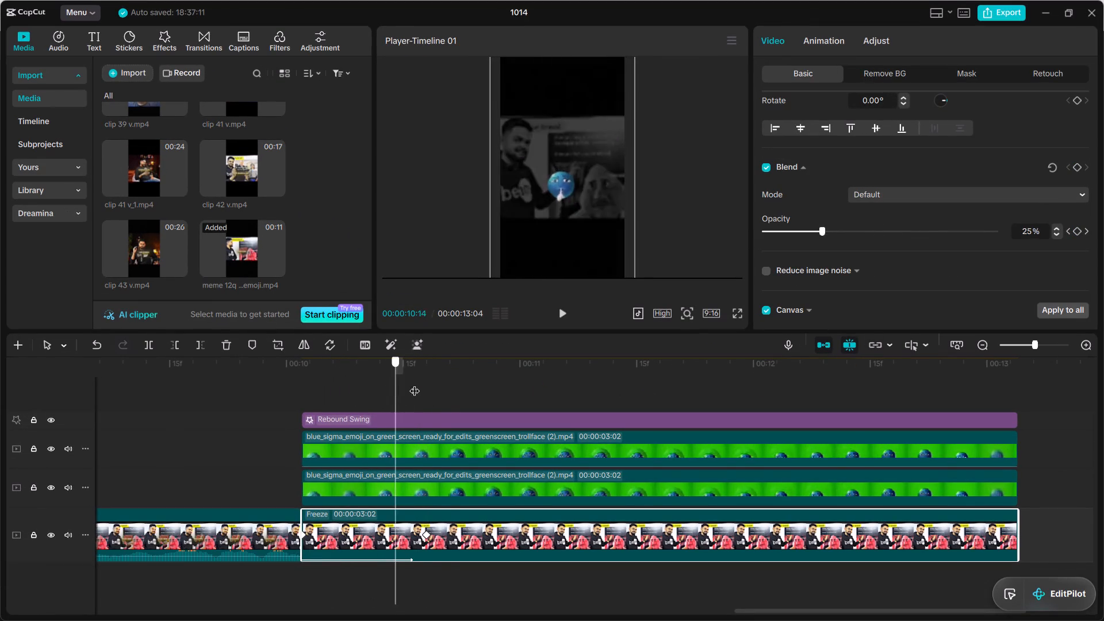
{"action": "left_click_drag", "start_coordinate": [415, 384], "coordinate": [520, 393]}
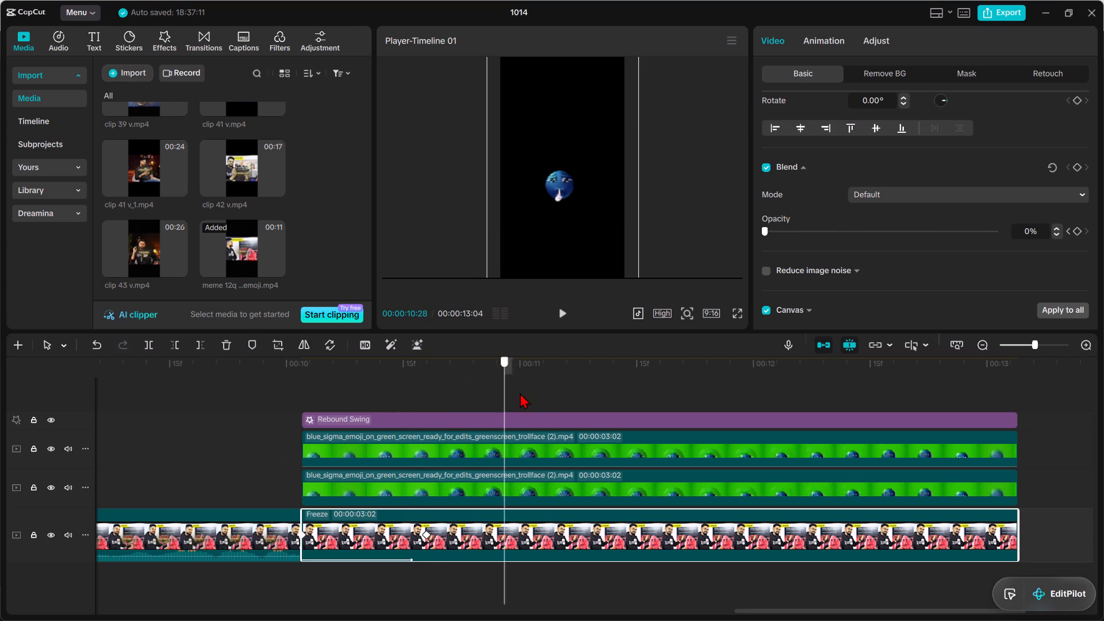
{"action": "left_click_drag", "start_coordinate": [520, 393], "coordinate": [366, 401]}
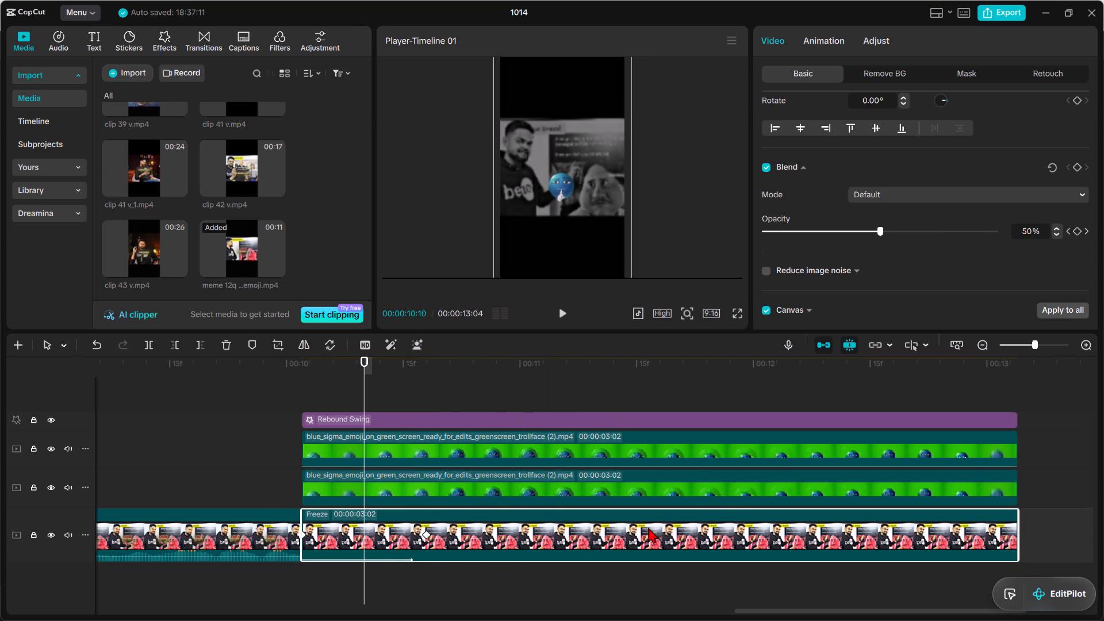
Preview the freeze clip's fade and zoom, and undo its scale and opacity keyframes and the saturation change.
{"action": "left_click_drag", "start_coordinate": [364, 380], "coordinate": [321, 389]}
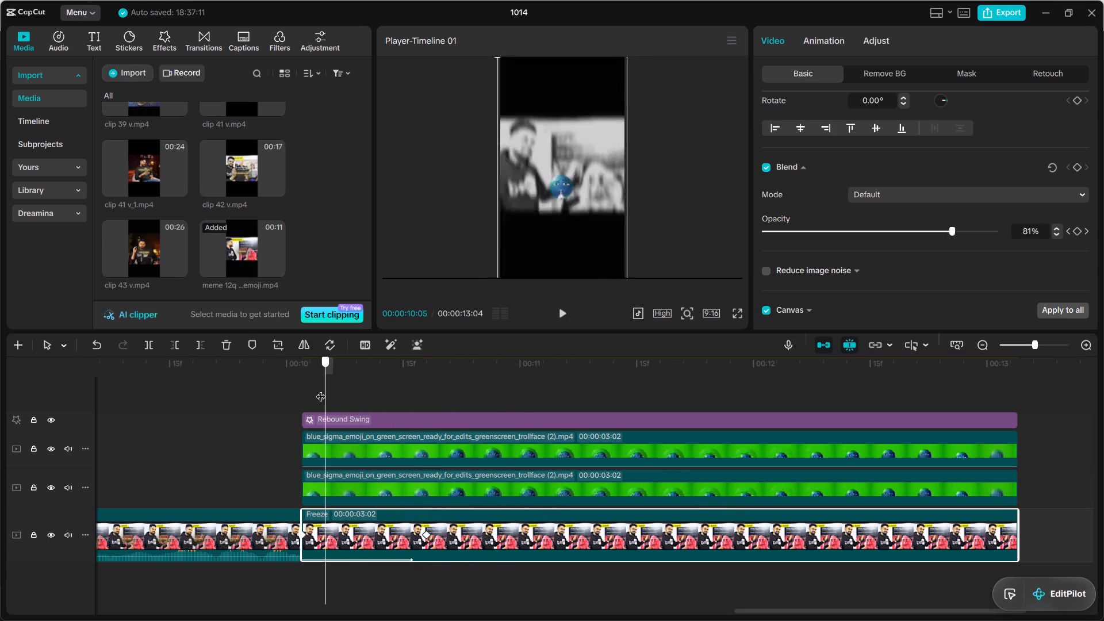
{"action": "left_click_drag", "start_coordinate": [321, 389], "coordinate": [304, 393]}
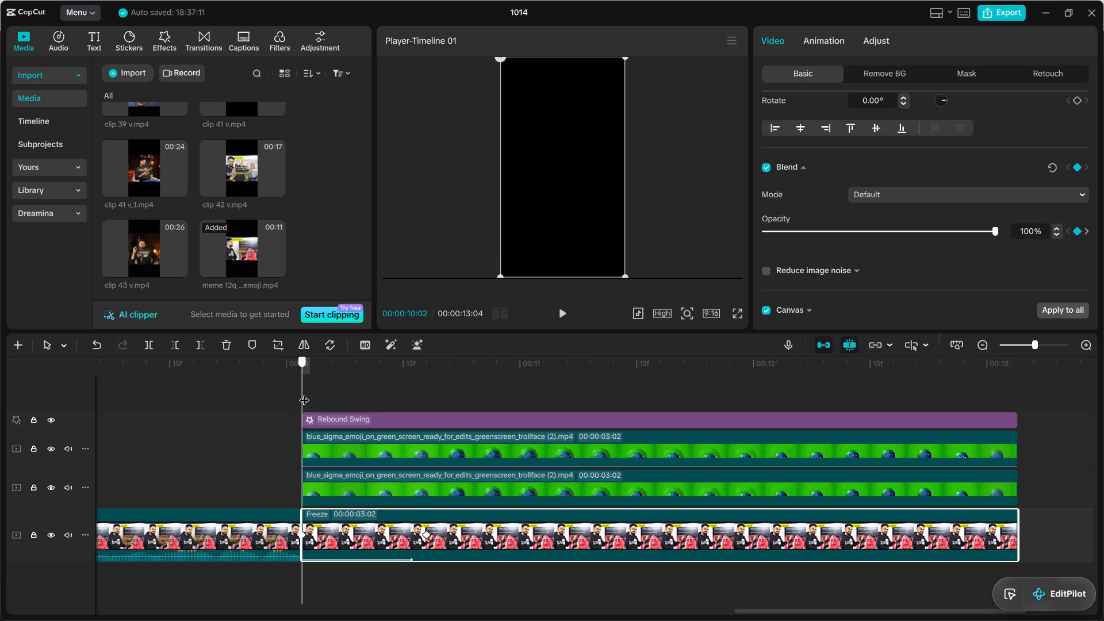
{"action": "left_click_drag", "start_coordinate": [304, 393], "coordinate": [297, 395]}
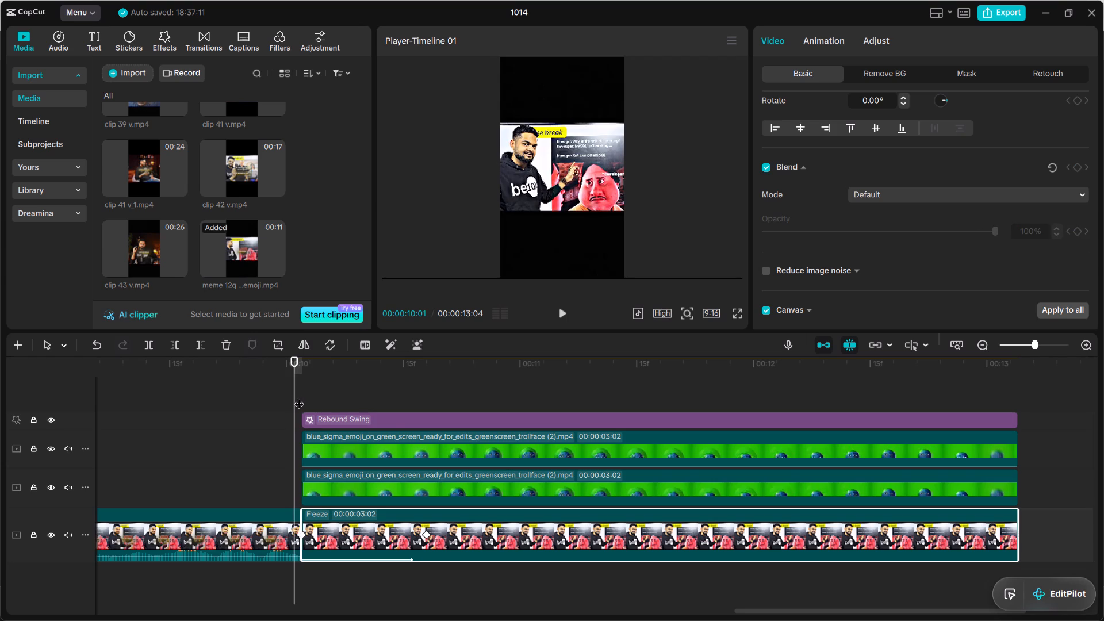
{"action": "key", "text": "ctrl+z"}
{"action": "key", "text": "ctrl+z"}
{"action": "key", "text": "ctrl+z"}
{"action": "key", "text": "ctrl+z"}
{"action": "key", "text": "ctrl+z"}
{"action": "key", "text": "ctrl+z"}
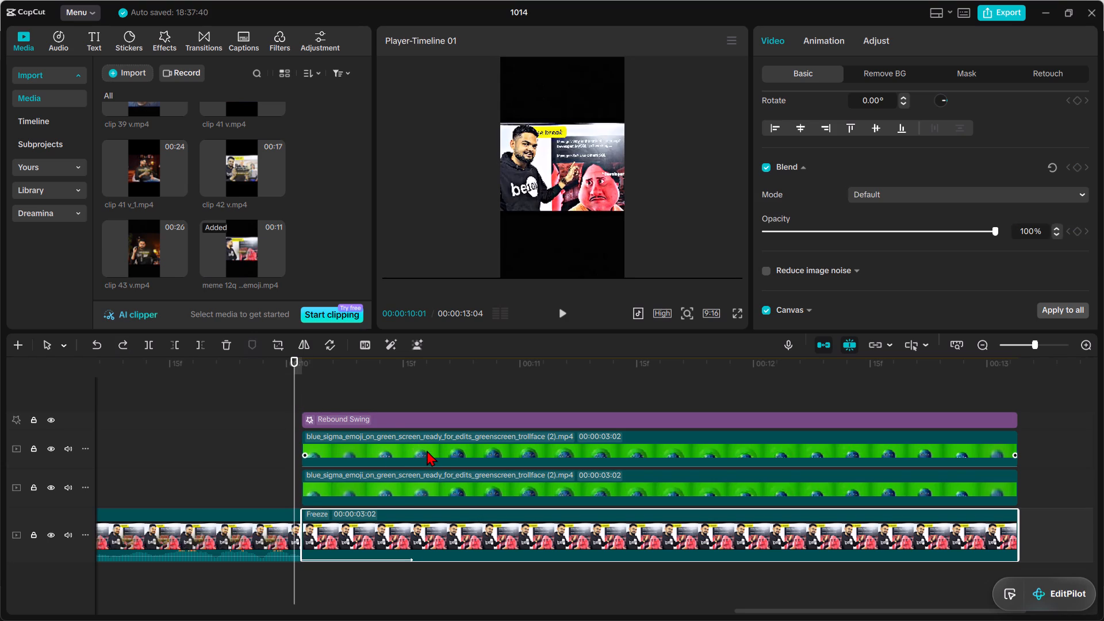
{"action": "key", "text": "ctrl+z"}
Set the freeze clip's saturation to -50 in its basic colour adjustments, keeping the Flash Shake animation.
{"action": "left_click_drag", "start_coordinate": [384, 374], "coordinate": [342, 379]}
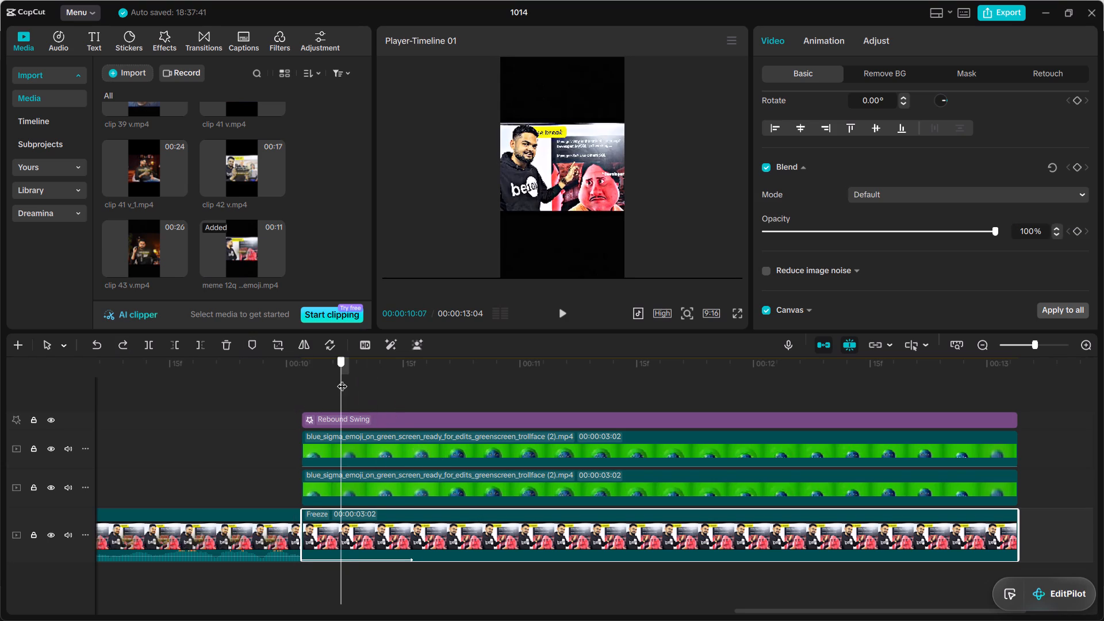
{"action": "left_click_drag", "start_coordinate": [342, 379], "coordinate": [323, 388]}
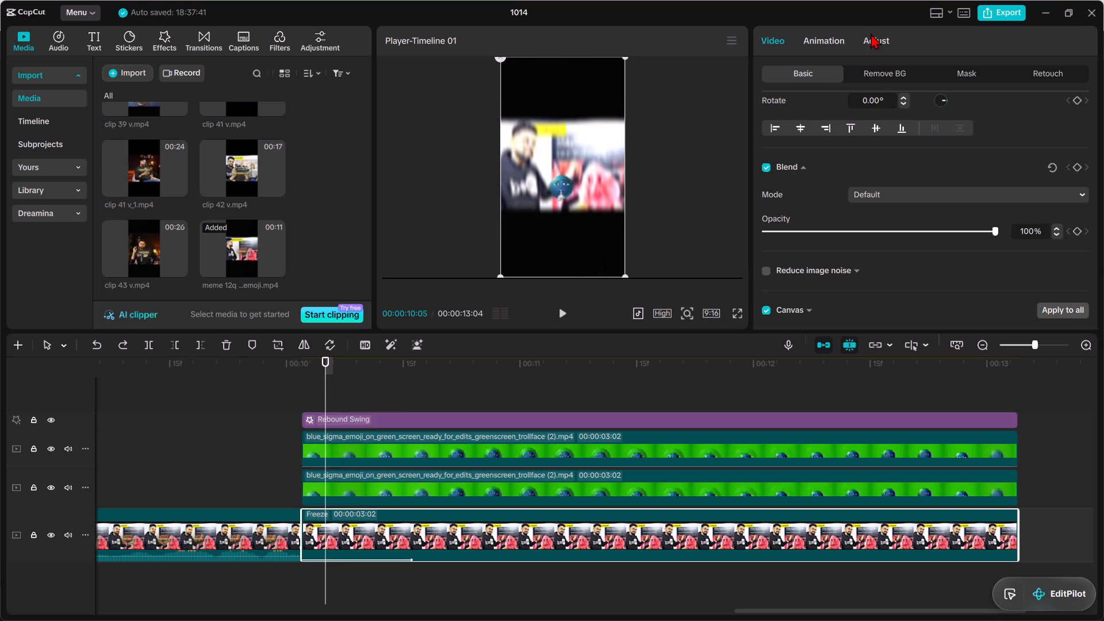
{"action": "left_click", "coordinate": [879, 44]}
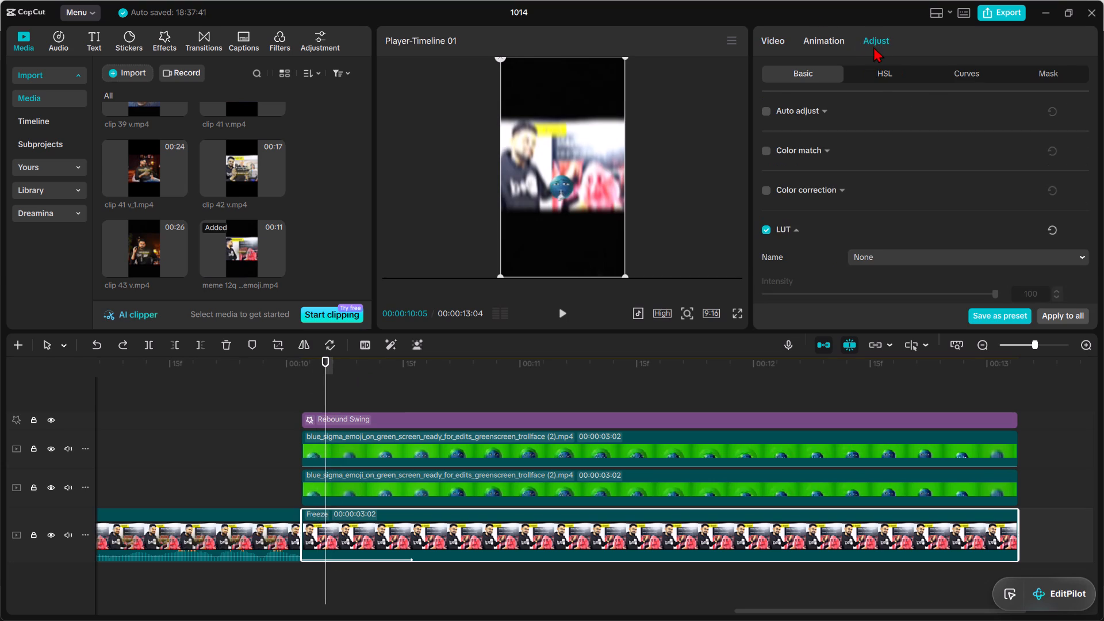
{"action": "left_click", "coordinate": [801, 38]}
{"action": "left_click", "coordinate": [826, 47]}
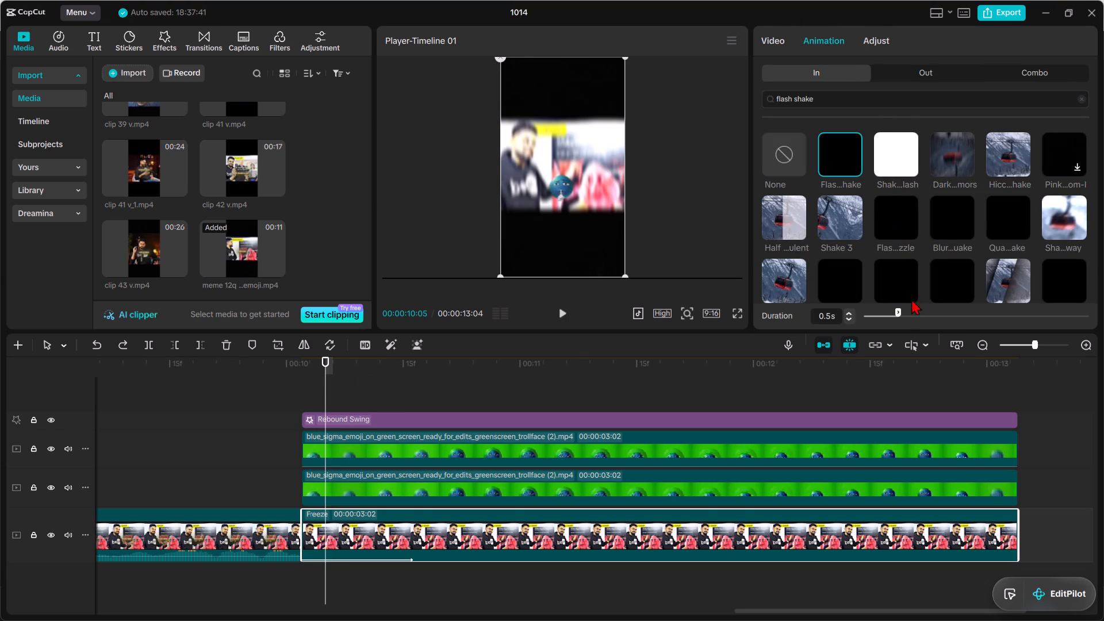
{"action": "left_click", "coordinate": [869, 40]}
{"action": "scroll", "coordinate": [877, 143], "scroll_direction": "down", "scroll_amount": 3}
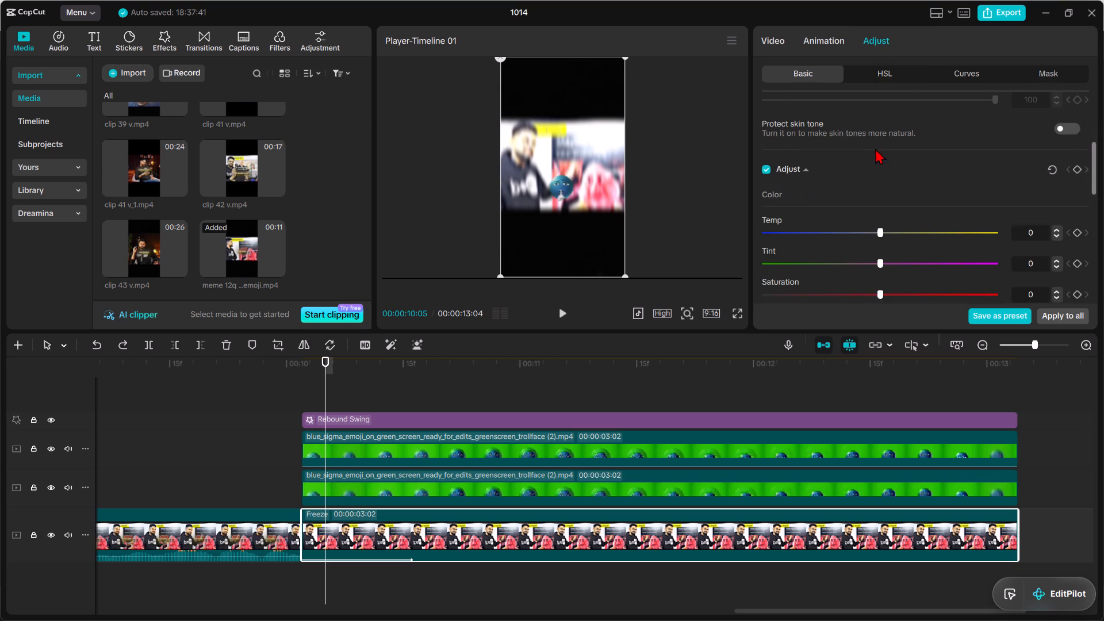
{"action": "left_click_drag", "start_coordinate": [883, 280], "coordinate": [855, 290]}
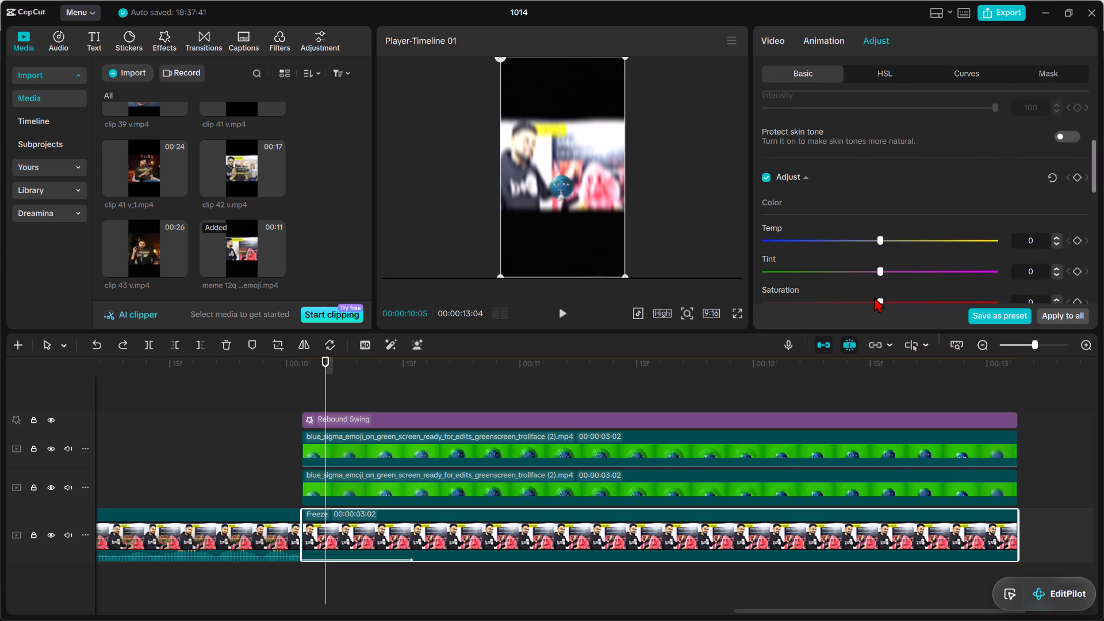
{"action": "left_click_drag", "start_coordinate": [874, 297], "coordinate": [711, 304]}
Duplicate the black-and-white freeze clip onto a track directly above it, starting at 00:00:10:02.
{"action": "left_click_drag", "start_coordinate": [523, 364], "coordinate": [444, 371]}
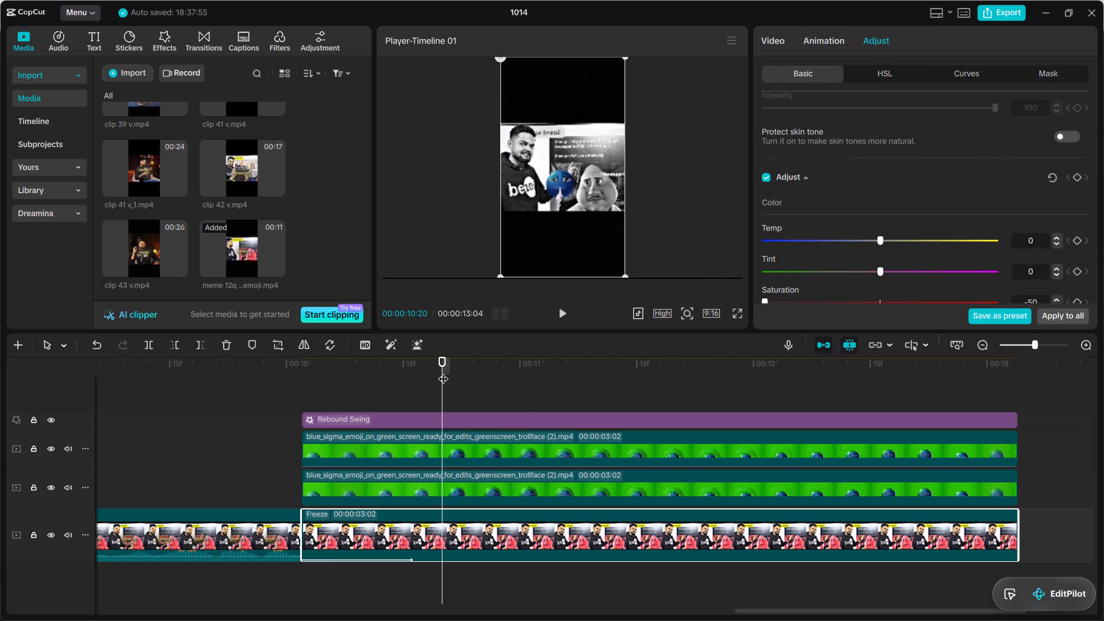
{"action": "left_click_drag", "start_coordinate": [443, 384], "coordinate": [308, 418]}
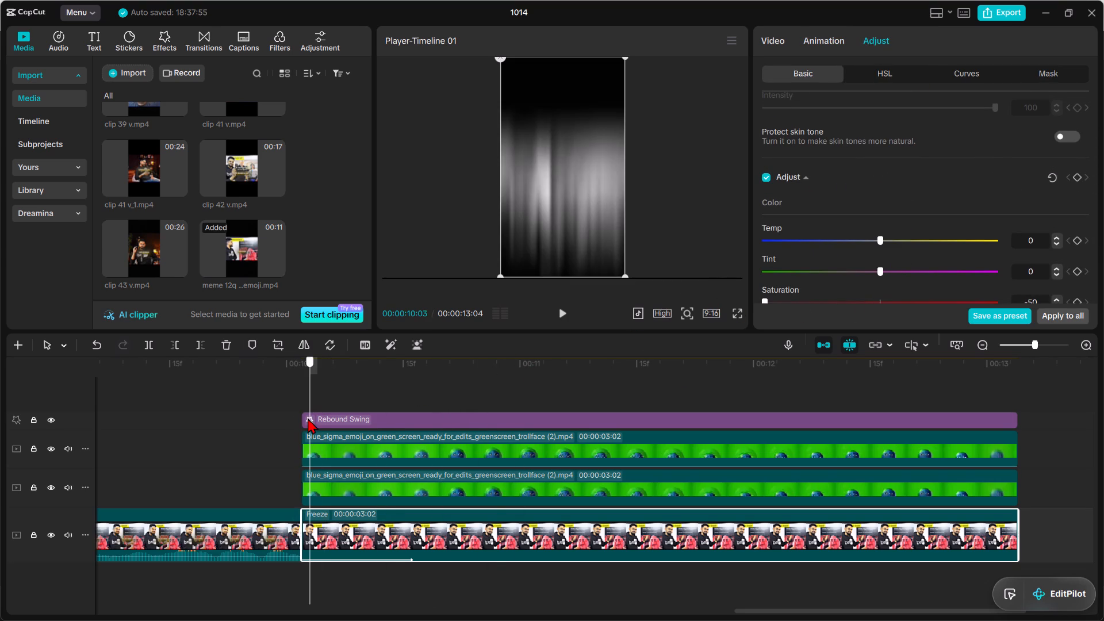
{"action": "left_click_drag", "start_coordinate": [308, 418], "coordinate": [301, 419]}
{"action": "key", "text": "ctrl+c"}
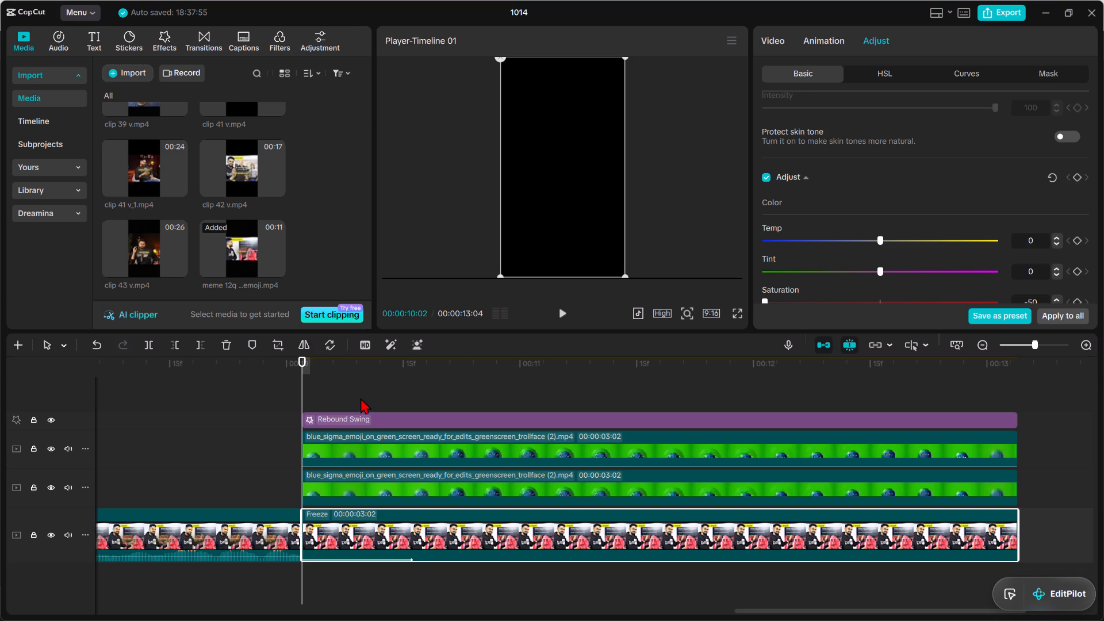
{"action": "key", "text": "ctrl+v"}
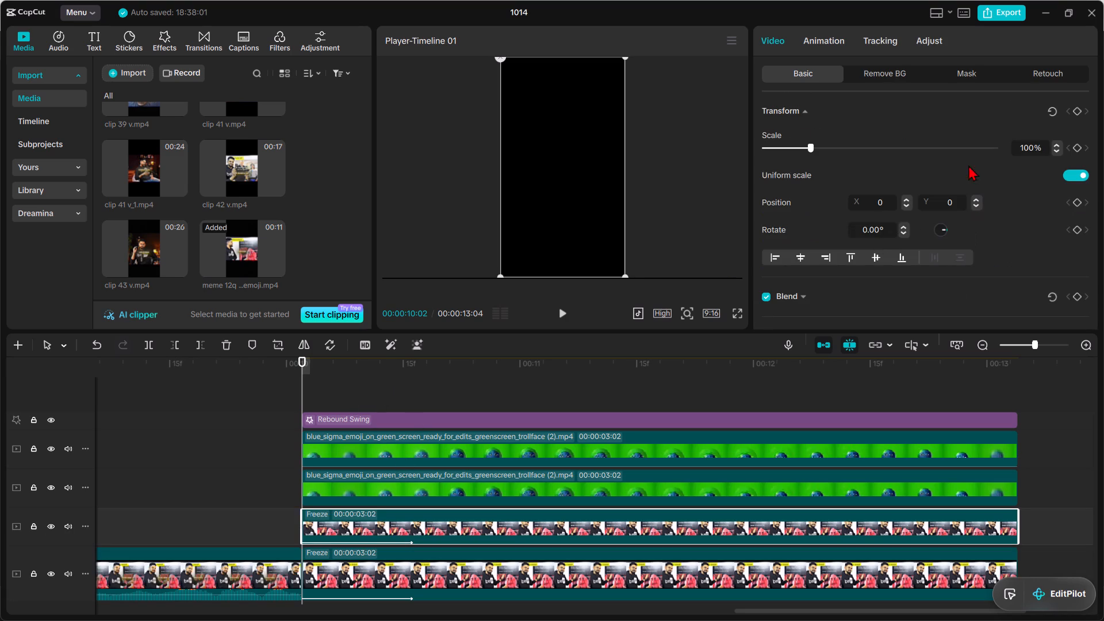
Add scale and blend keyframes at the start of the duplicated freeze clip, with scale and opacity at 100%.
{"action": "left_click", "coordinate": [1078, 151]}
{"action": "scroll", "coordinate": [1083, 196], "scroll_direction": "down", "scroll_amount": 2}
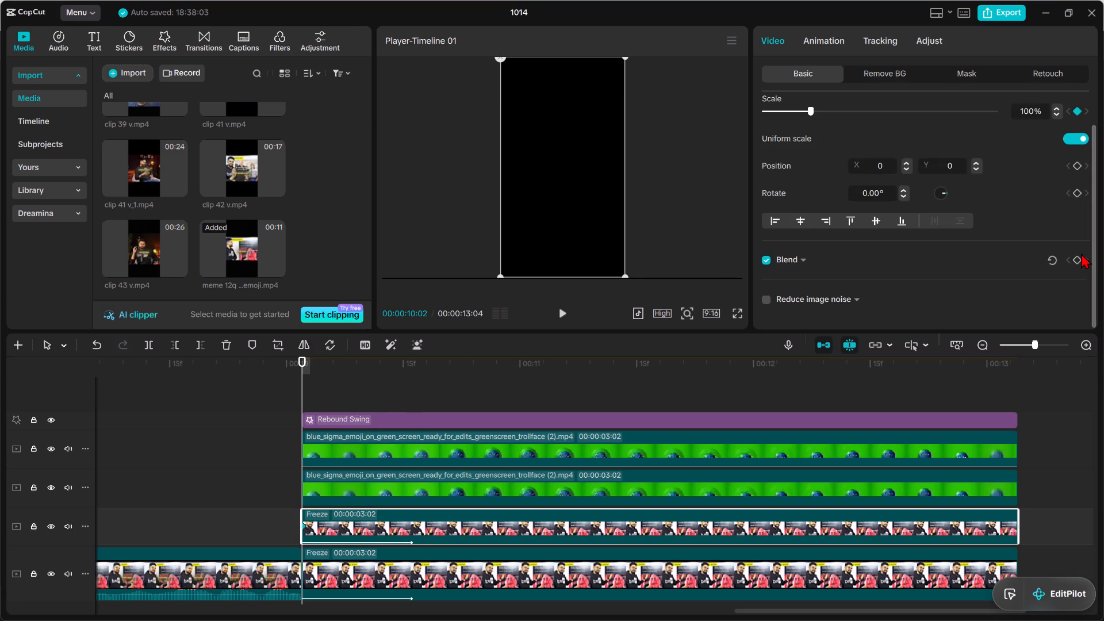
{"action": "left_click", "coordinate": [1080, 259]}
{"action": "left_click", "coordinate": [804, 262]}
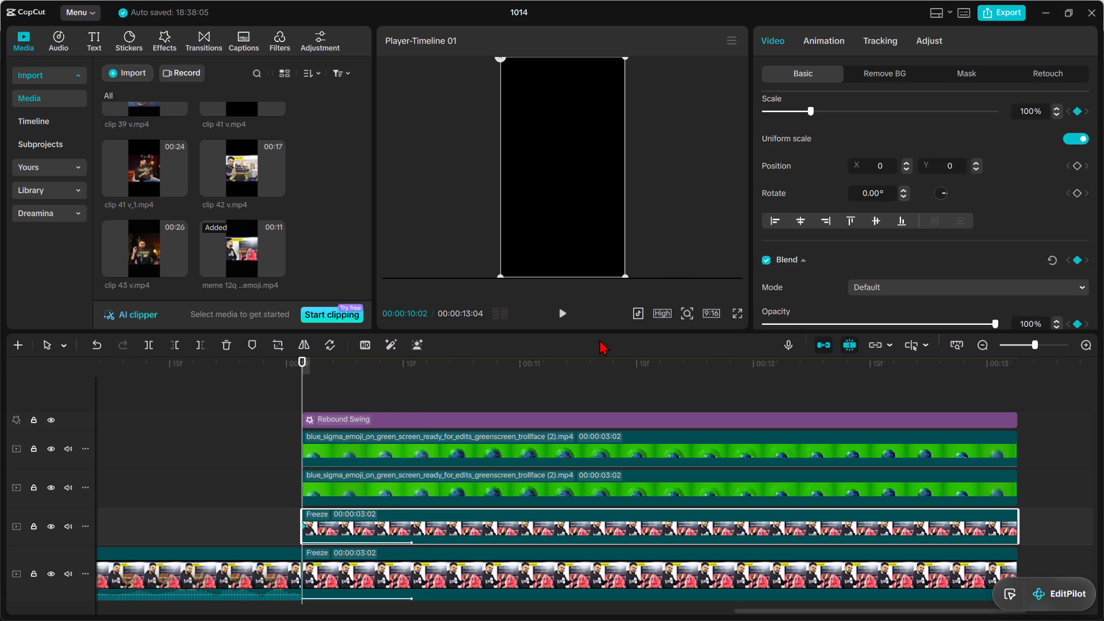
At 00:00:10:18, keyframe the duplicated freeze clip's scale at 122% and its opacity at 0%.
{"action": "left_click_drag", "start_coordinate": [356, 389], "coordinate": [430, 388]}
{"action": "left_click", "coordinate": [425, 375]}
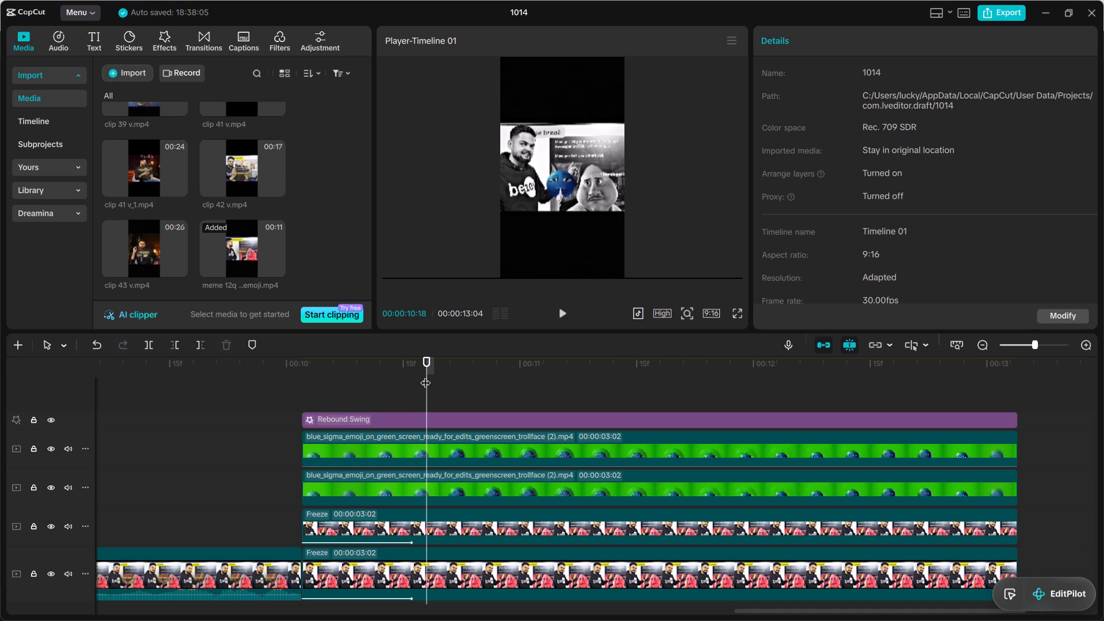
{"action": "left_click", "coordinate": [423, 440]}
{"action": "left_click", "coordinate": [447, 515]}
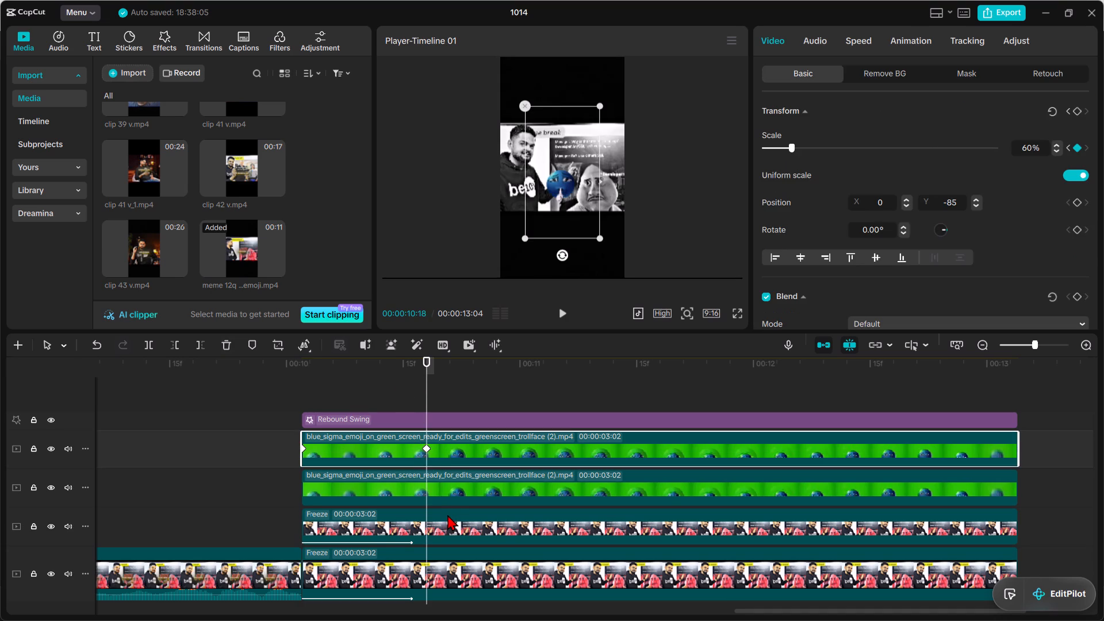
{"action": "left_click_drag", "start_coordinate": [1034, 154], "coordinate": [953, 153]}
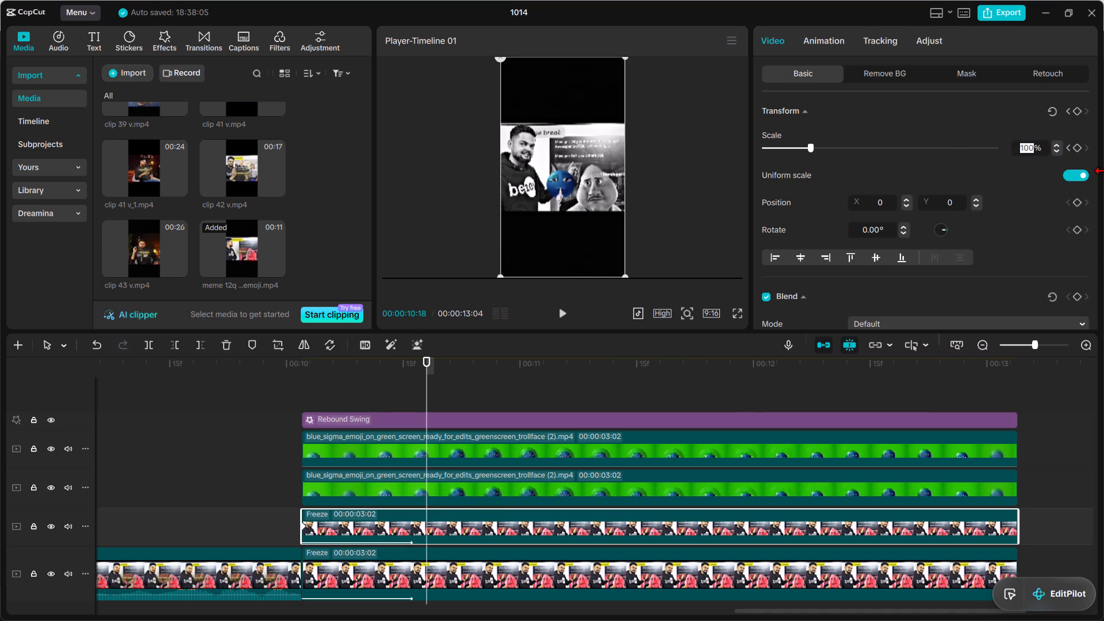
{"action": "key", "text": "1"}
{"action": "key", "text": "2"}
{"action": "key", "text": "2"}
{"action": "key", "text": "Return"}
{"action": "scroll", "coordinate": [990, 178], "scroll_direction": "down", "scroll_amount": 1}
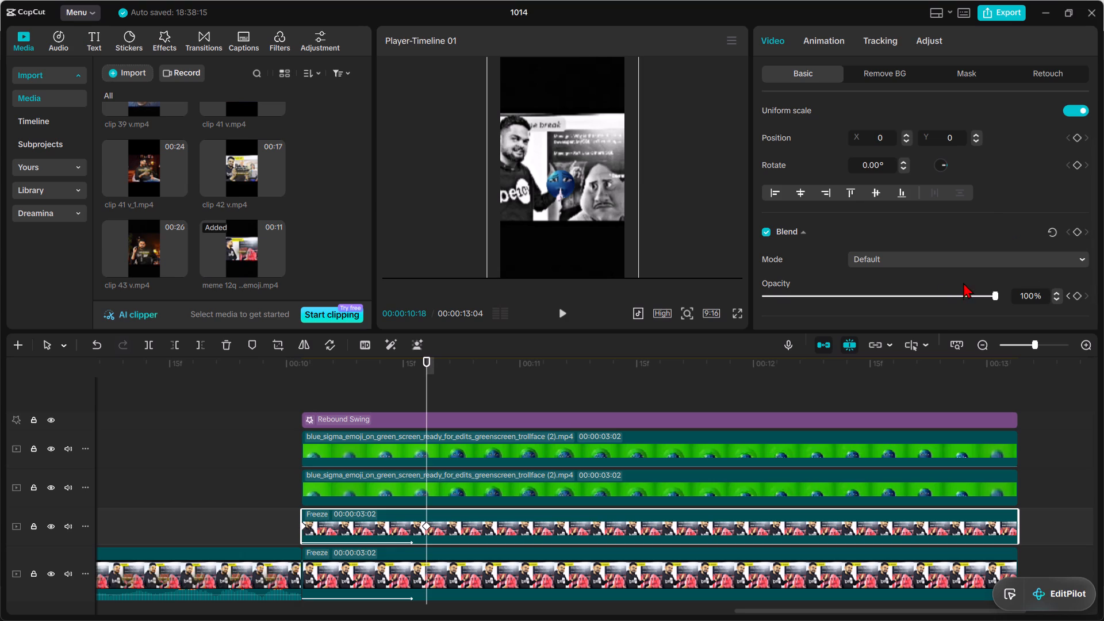
{"action": "left_click_drag", "start_coordinate": [954, 294], "coordinate": [517, 252]}
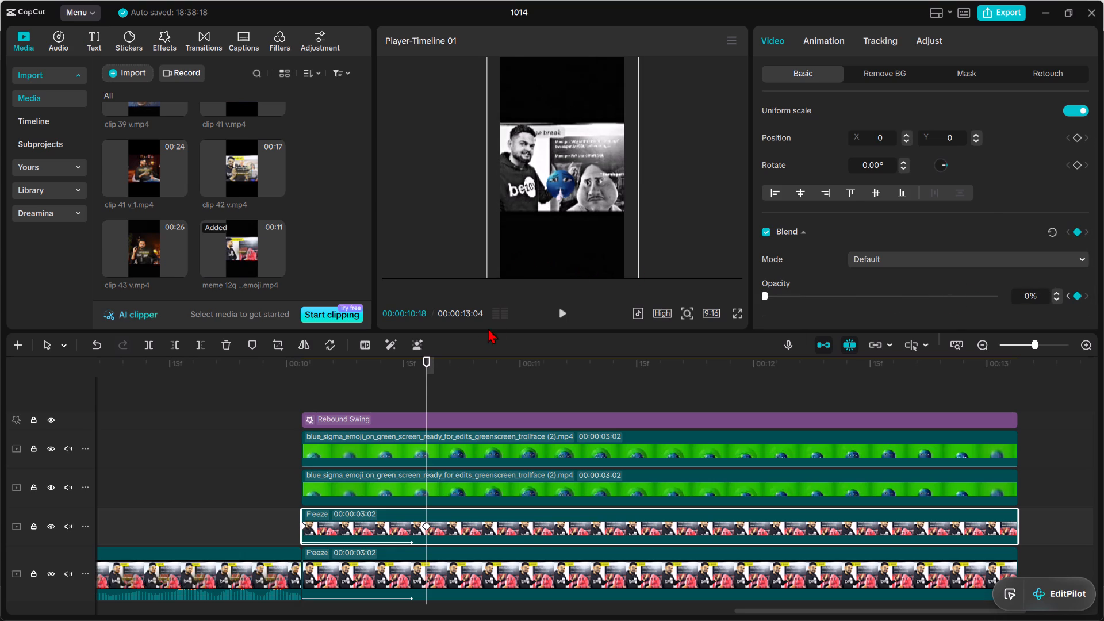
Remove the background from the duplicated freeze clip and preview its zoom and fade through the end of the timeline.
{"action": "left_click_drag", "start_coordinate": [426, 369], "coordinate": [375, 398]}
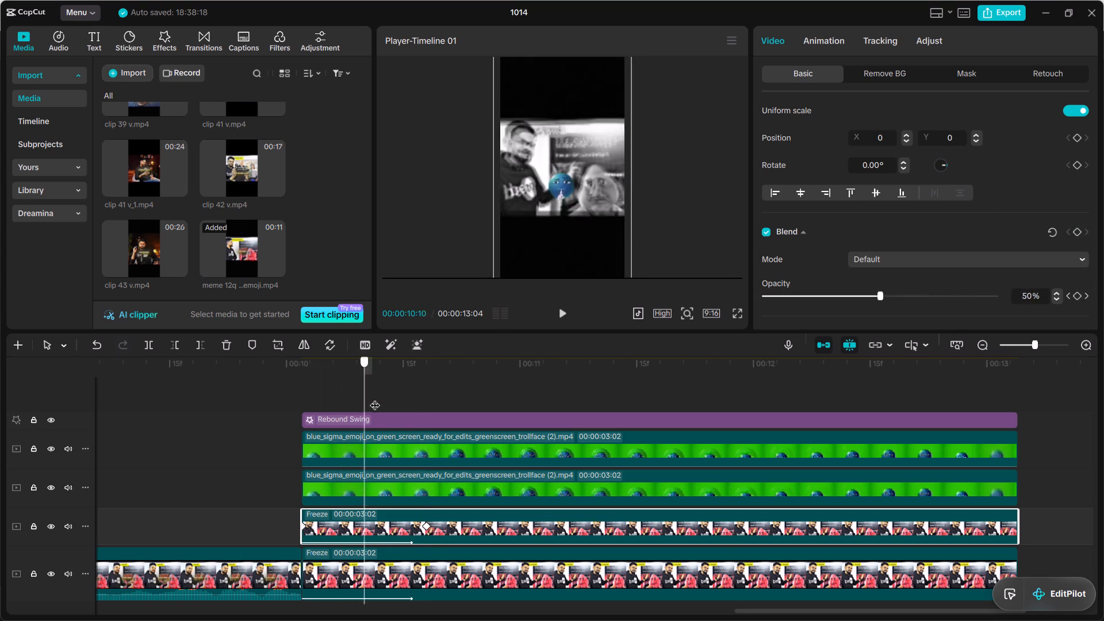
{"action": "left_click_drag", "start_coordinate": [375, 398], "coordinate": [369, 430]}
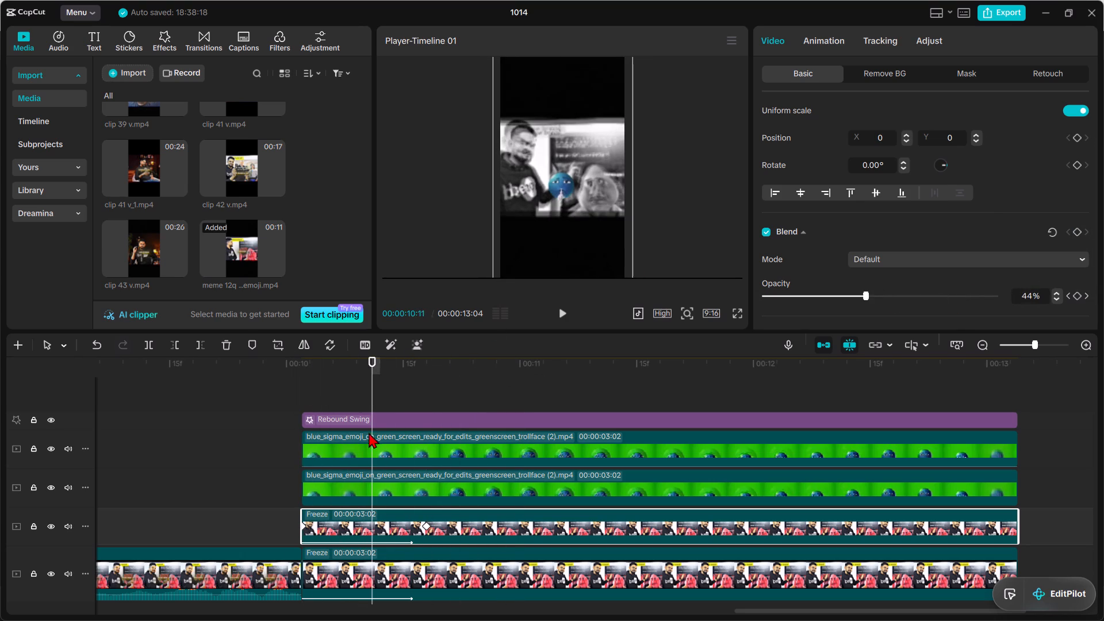
{"action": "left_click", "coordinate": [418, 345]}
{"action": "left_click_drag", "start_coordinate": [369, 382], "coordinate": [448, 371]}
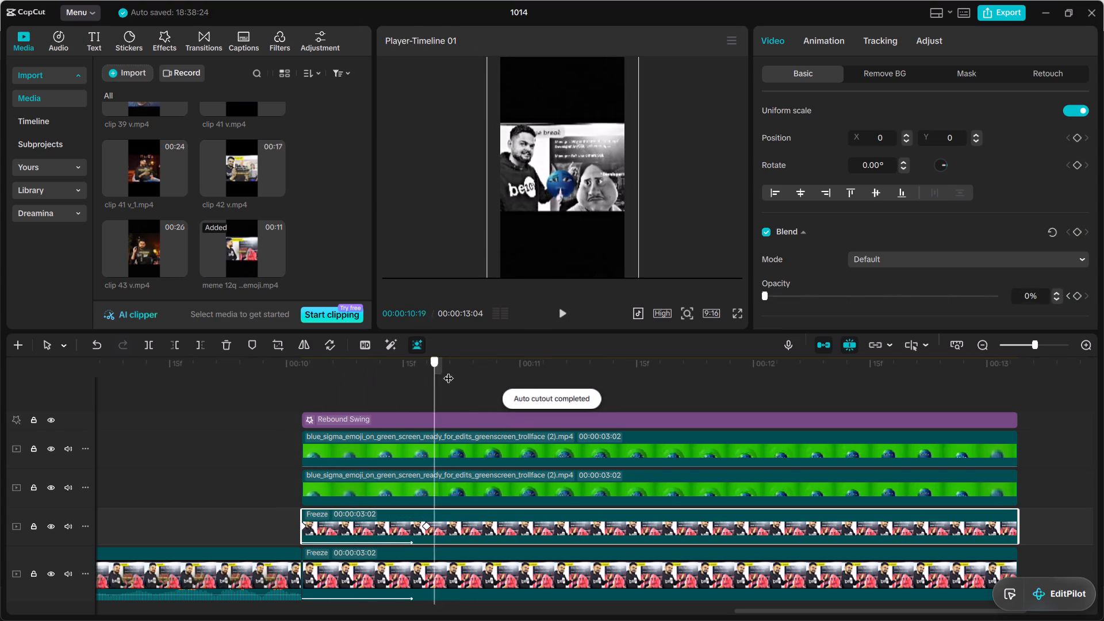
{"action": "left_click_drag", "start_coordinate": [448, 371], "coordinate": [876, 399]}
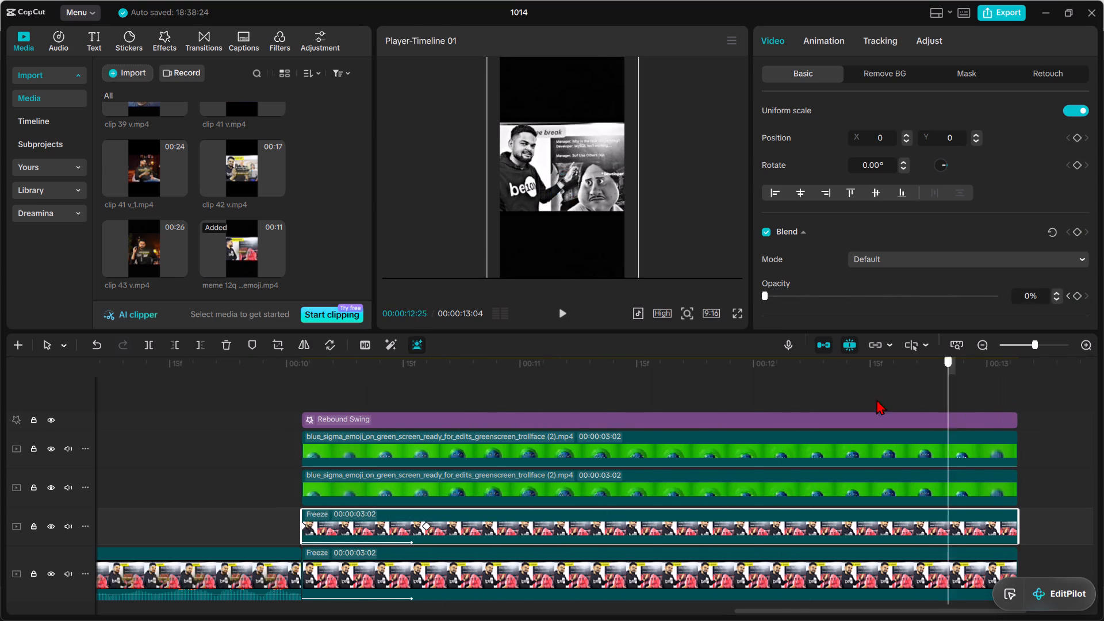
{"action": "left_click_drag", "start_coordinate": [876, 399], "coordinate": [1072, 420]}
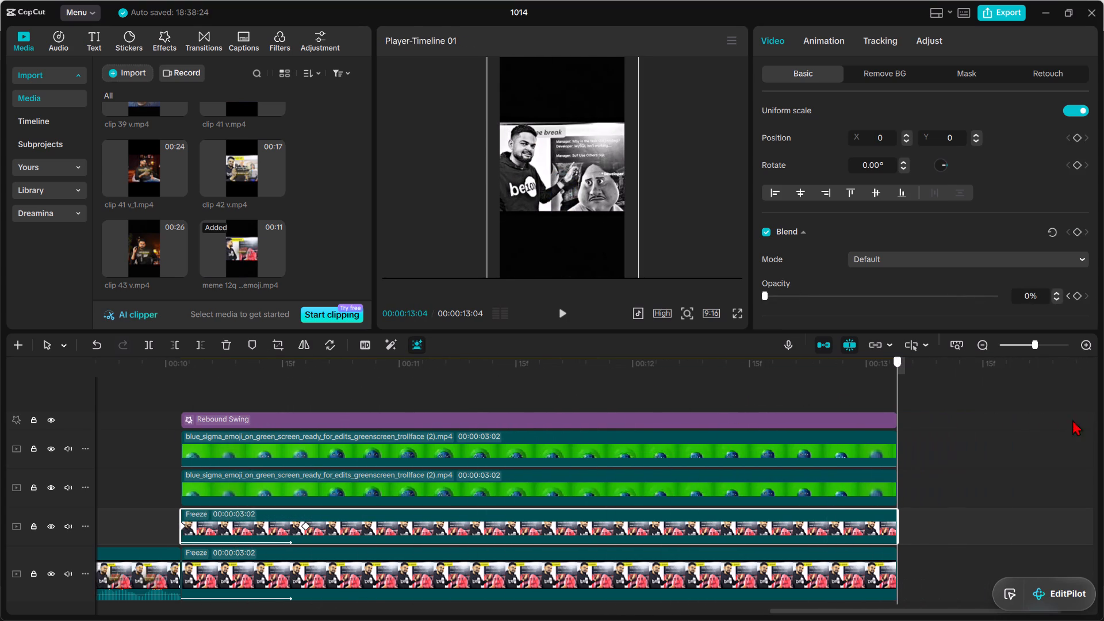
Return to the start of the timeline and export the video under the name "meme 12 q final edits".
{"action": "left_click_drag", "start_coordinate": [1072, 420], "coordinate": [6, 351]}
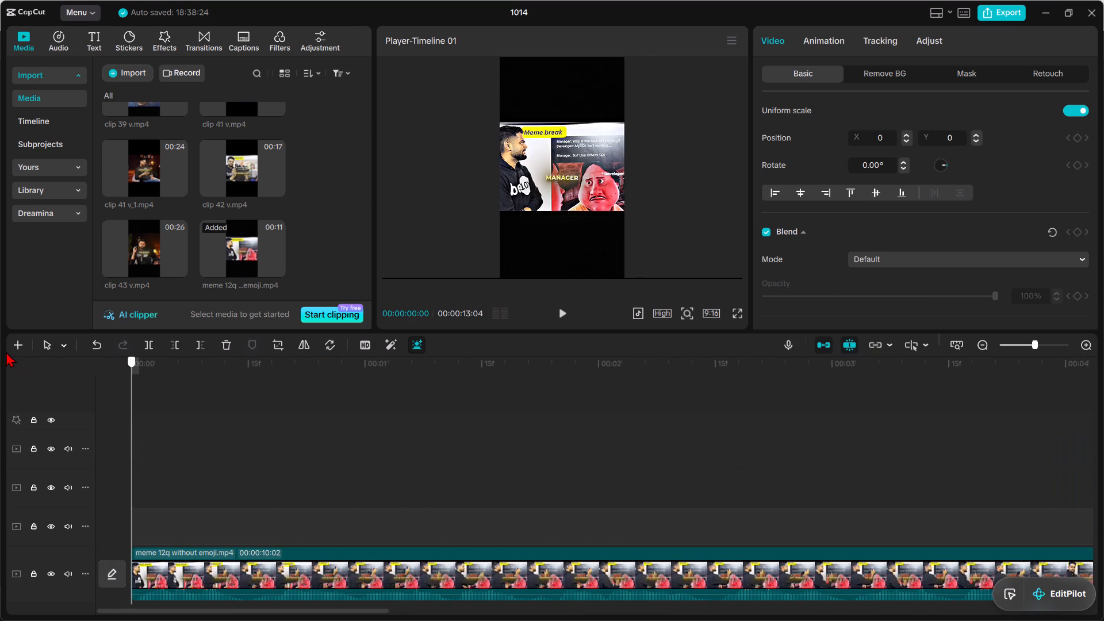
{"action": "left_click_drag", "start_coordinate": [6, 351], "coordinate": [43, 351]}
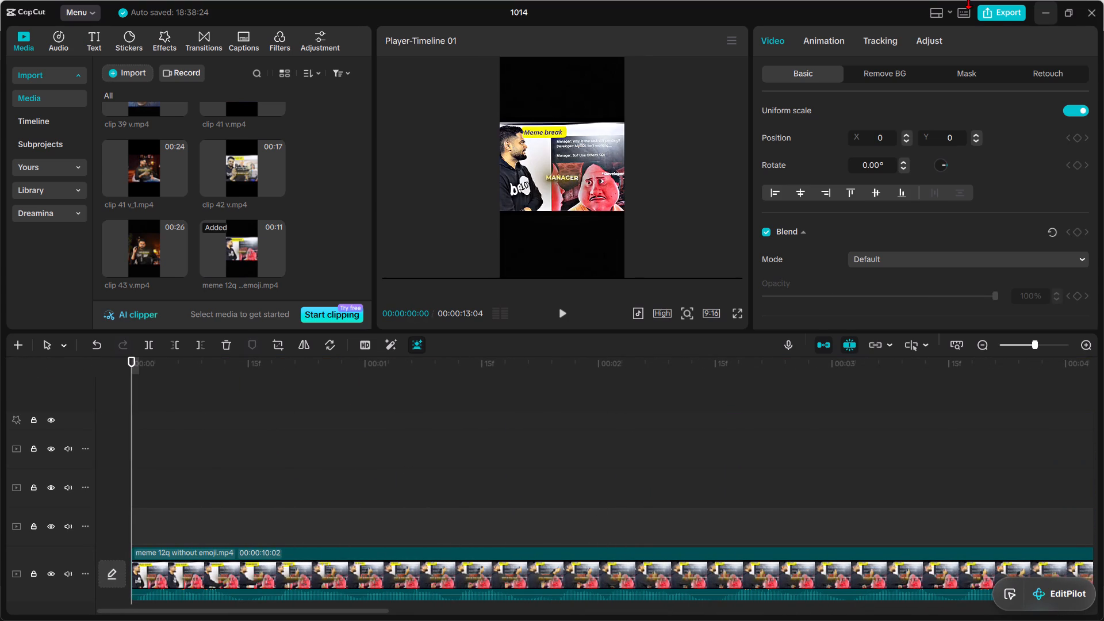
{"action": "left_click", "coordinate": [987, 11]}
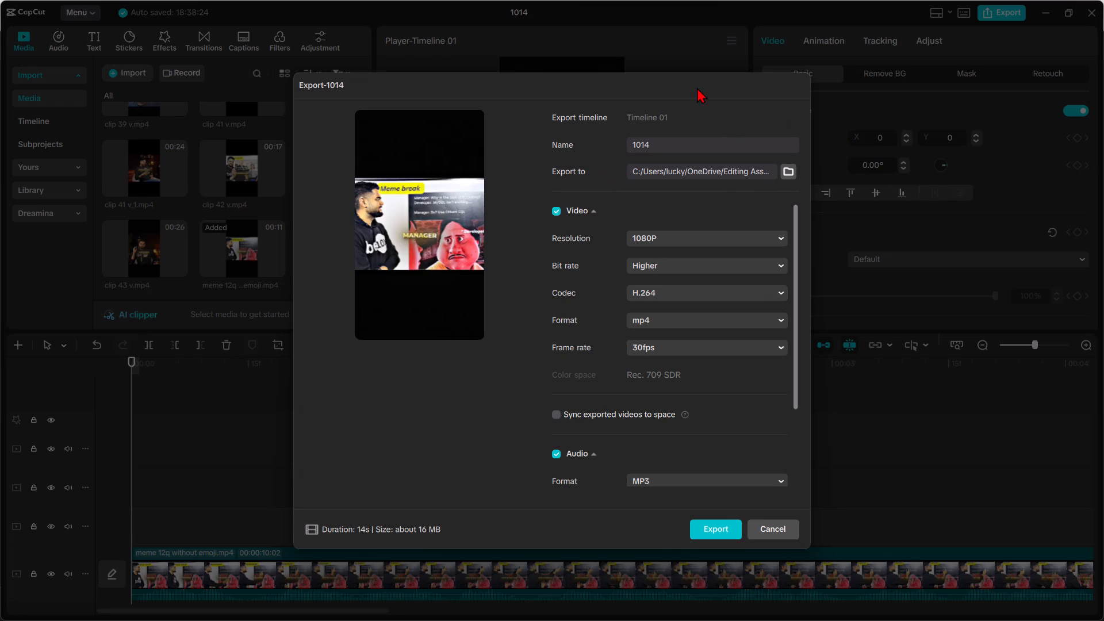
{"action": "left_click_drag", "start_coordinate": [655, 141], "coordinate": [539, 140]}
{"action": "type", "text": "meme 12 q final edits"}
{"action": "key", "text": "space"}
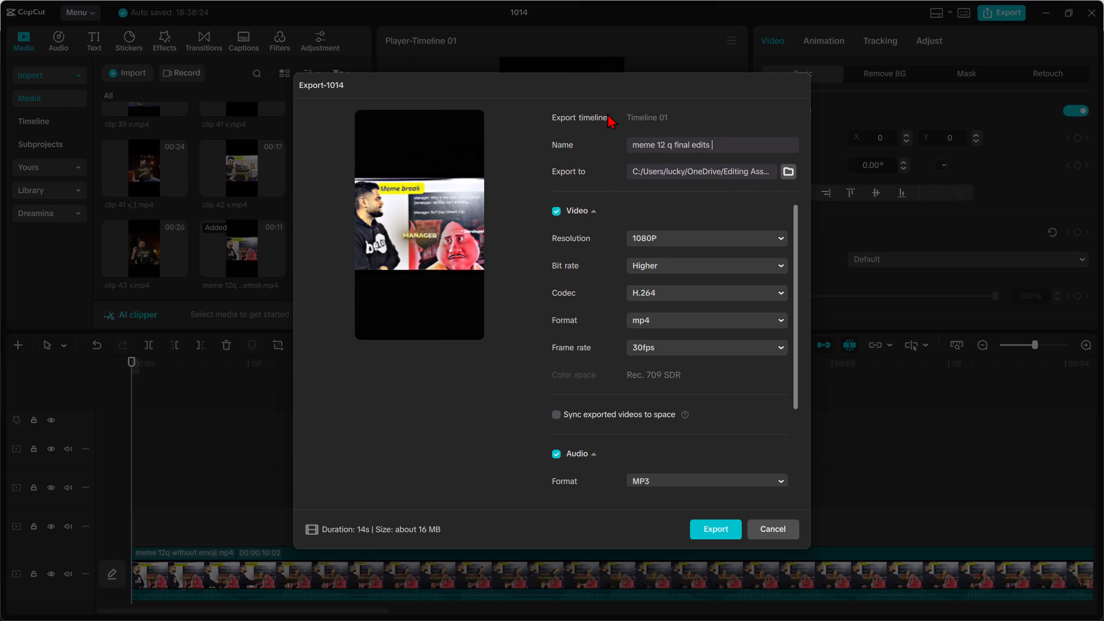
{"action": "key", "text": "Return"}
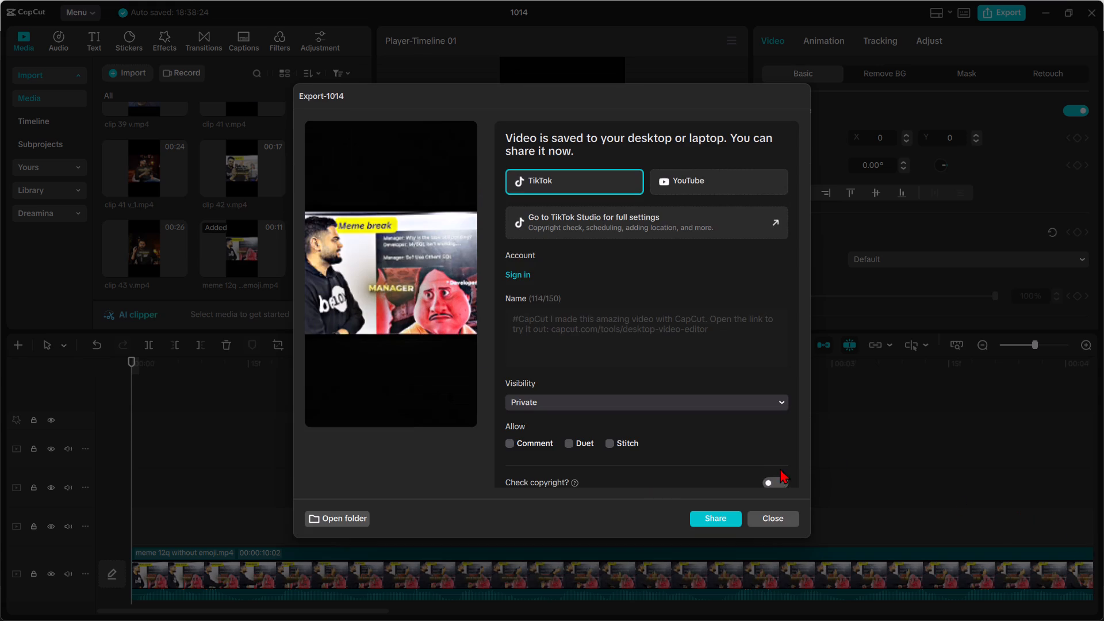
{"action": "left_click", "coordinate": [785, 522]}
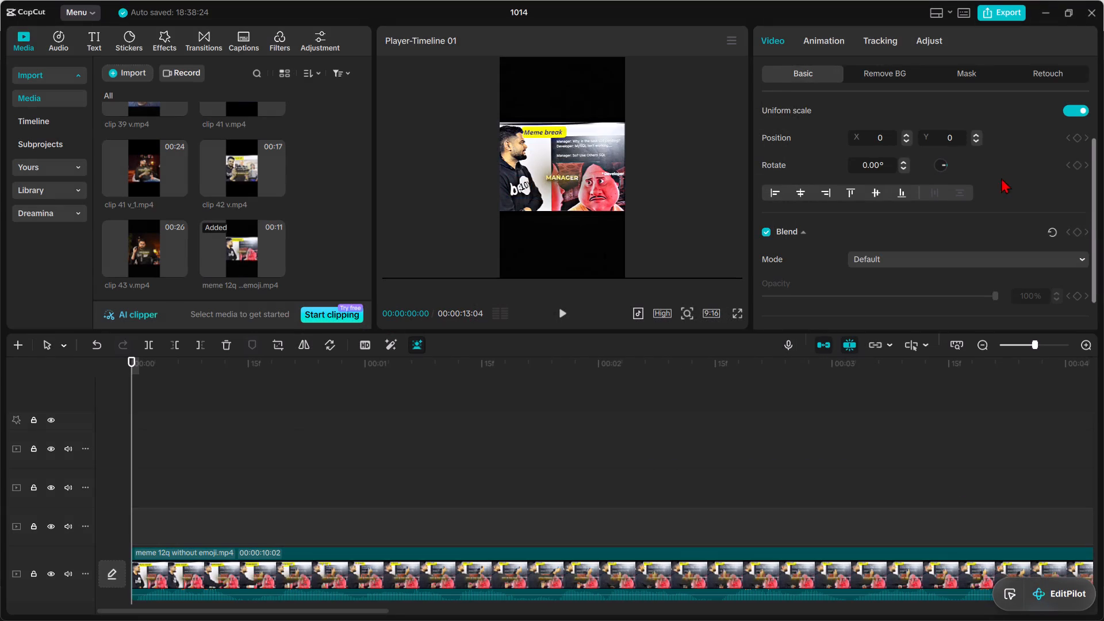
Minimise CapCut and After Effects to switch to the File Explorer window with the meme files.
{"action": "left_click", "coordinate": [1052, 11]}
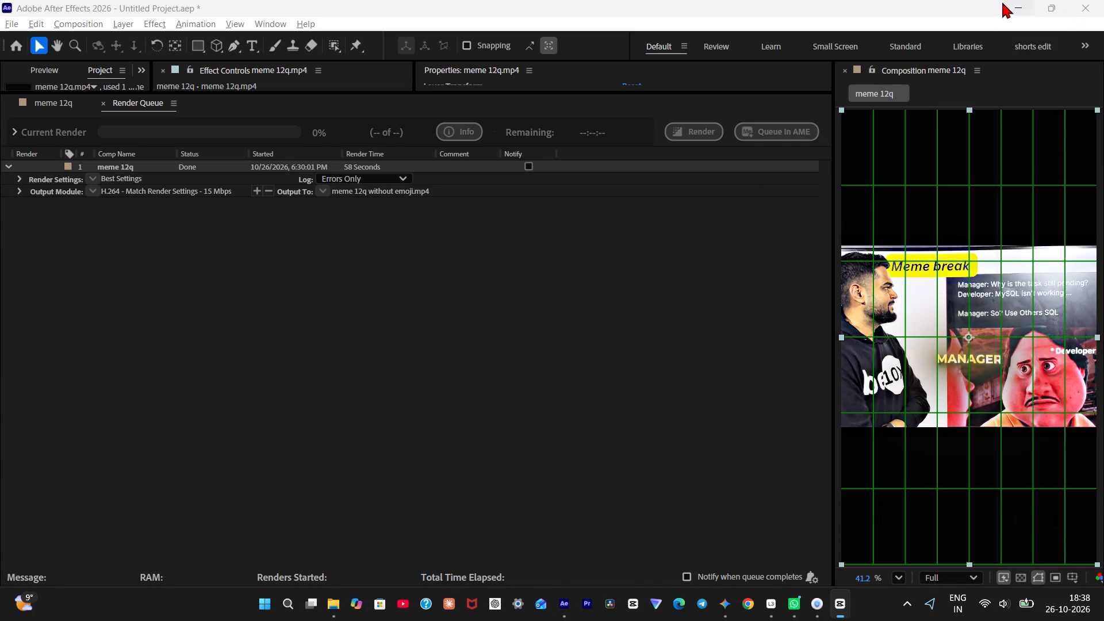
{"action": "left_click", "coordinate": [1009, 0]}
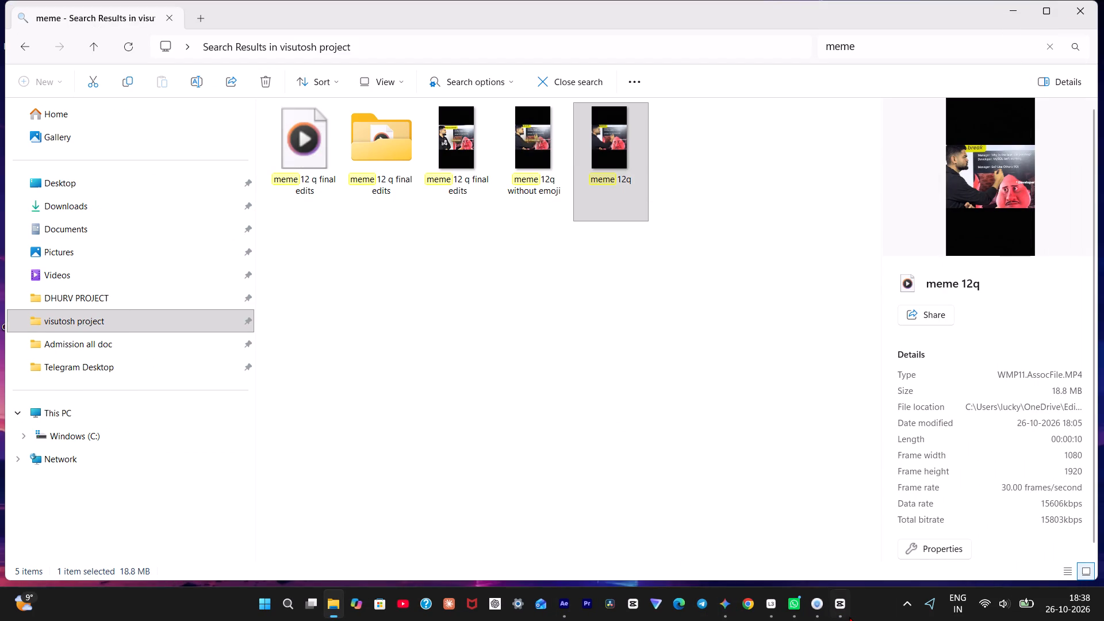
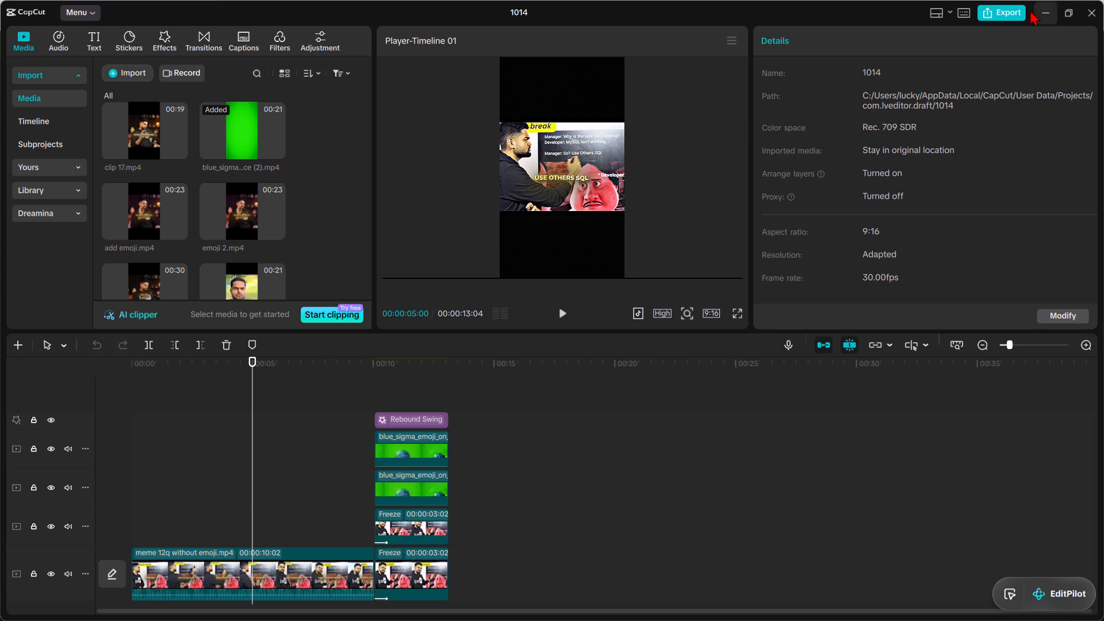
Minimise the CapCut, After Effects and File Explorer windows to reach the desktop.
{"action": "left_click", "coordinate": [1055, 9]}
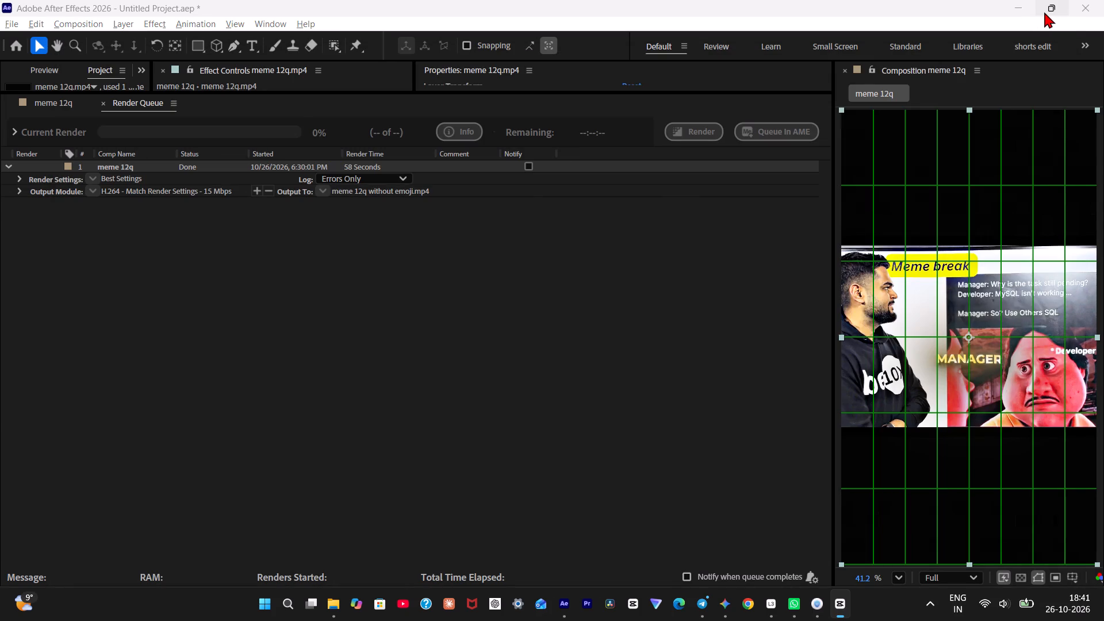
{"action": "left_click", "coordinate": [1027, 7]}
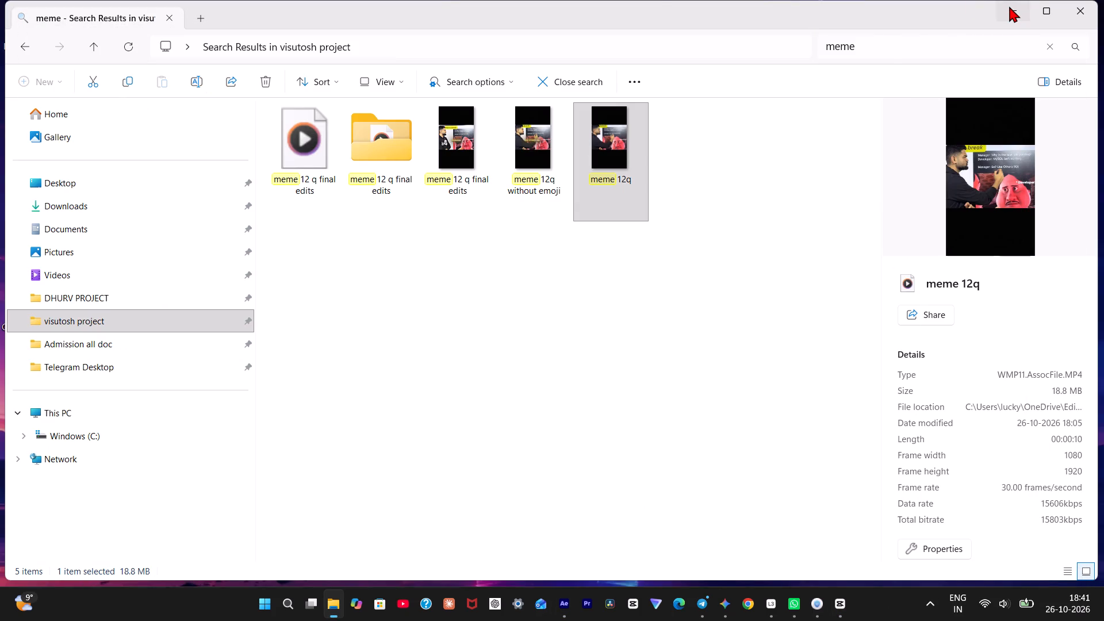
{"action": "left_click", "coordinate": [1009, 6]}
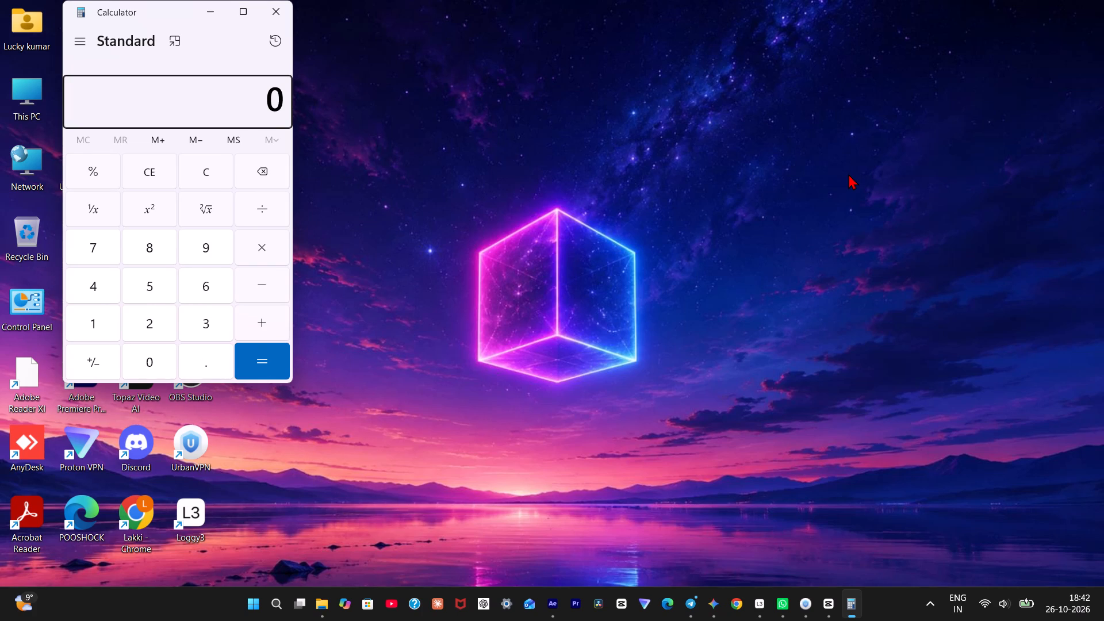
Switch to Calculator and enter the phone number on its display.
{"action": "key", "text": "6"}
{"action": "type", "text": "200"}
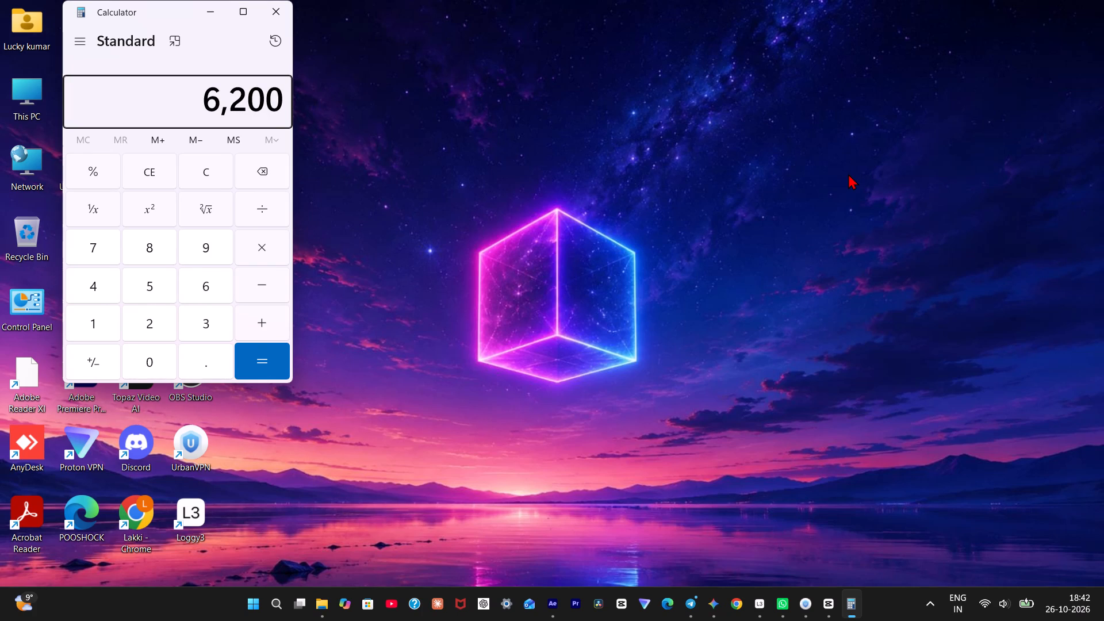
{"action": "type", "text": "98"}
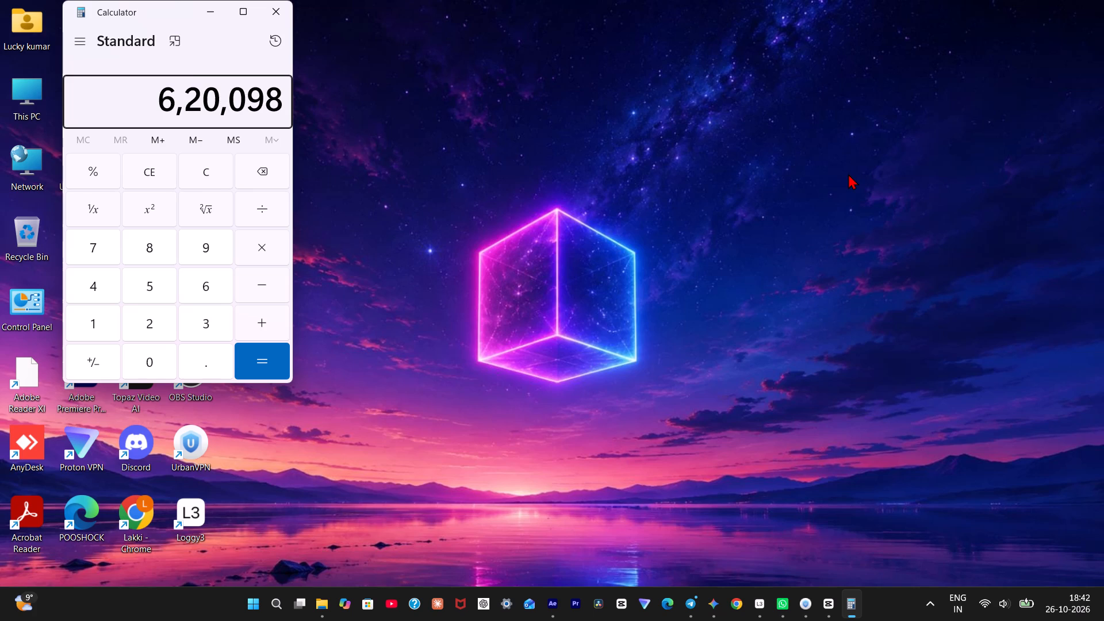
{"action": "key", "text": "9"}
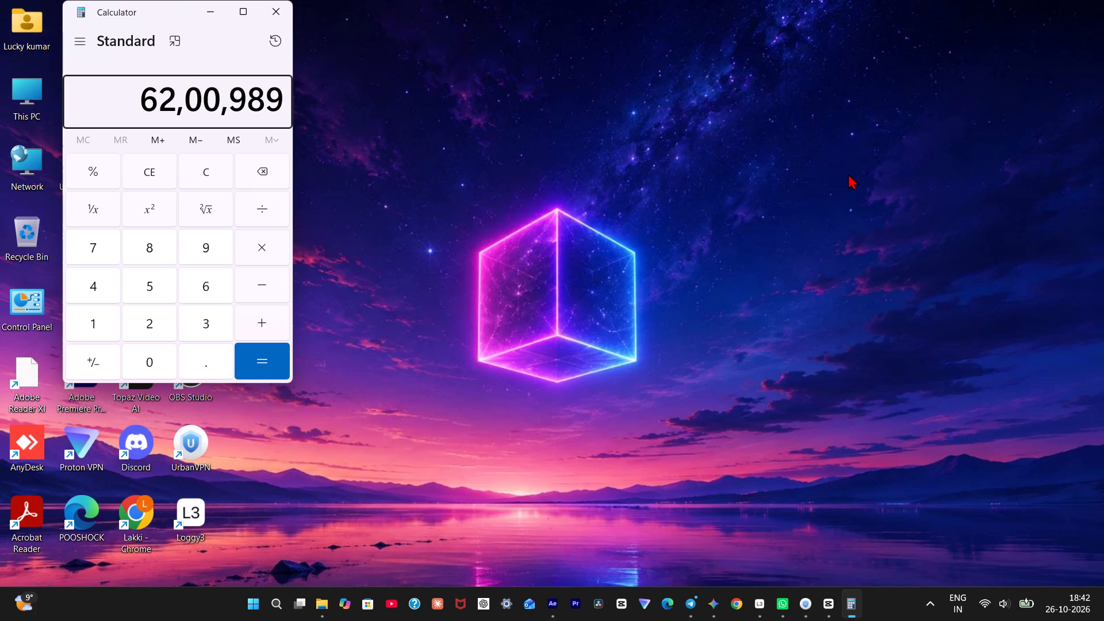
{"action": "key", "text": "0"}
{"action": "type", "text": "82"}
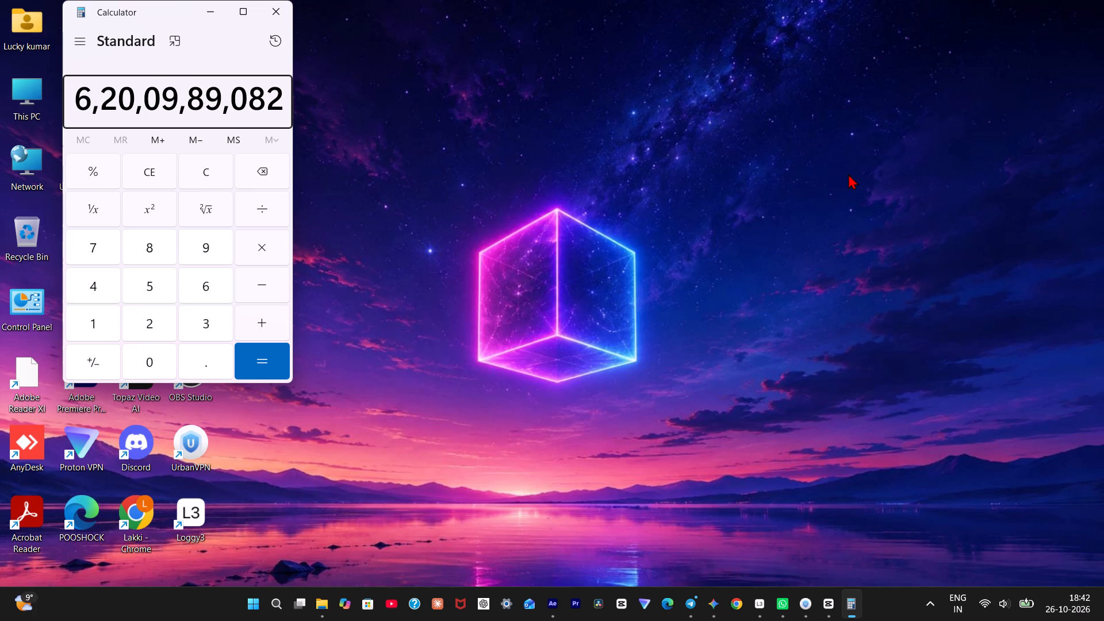
Take a screenshot of the desktop with the number shown in Calculator.
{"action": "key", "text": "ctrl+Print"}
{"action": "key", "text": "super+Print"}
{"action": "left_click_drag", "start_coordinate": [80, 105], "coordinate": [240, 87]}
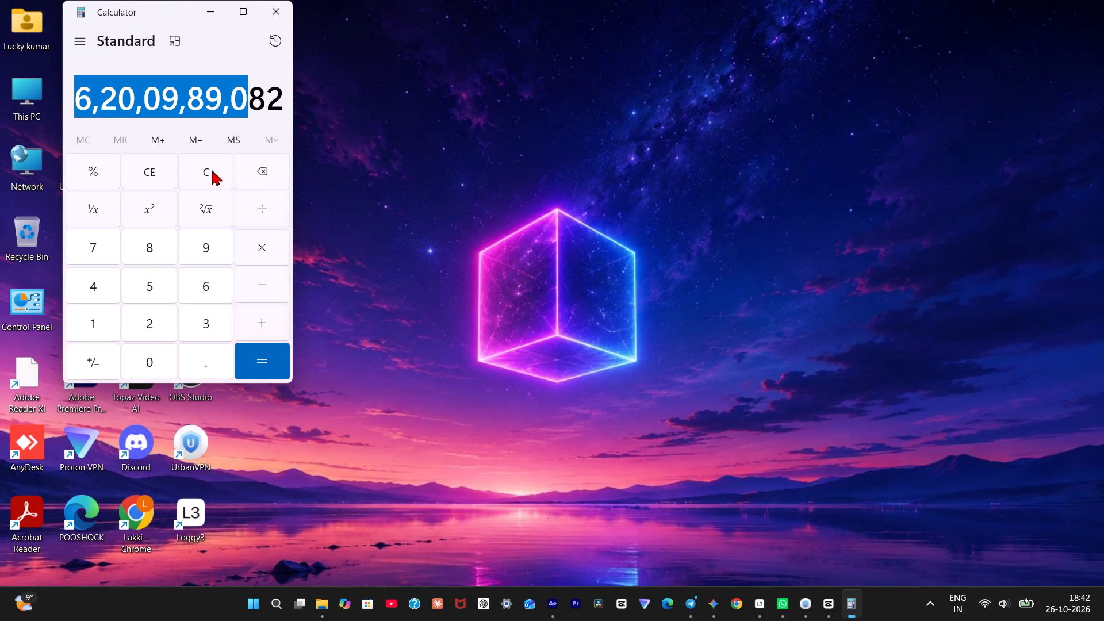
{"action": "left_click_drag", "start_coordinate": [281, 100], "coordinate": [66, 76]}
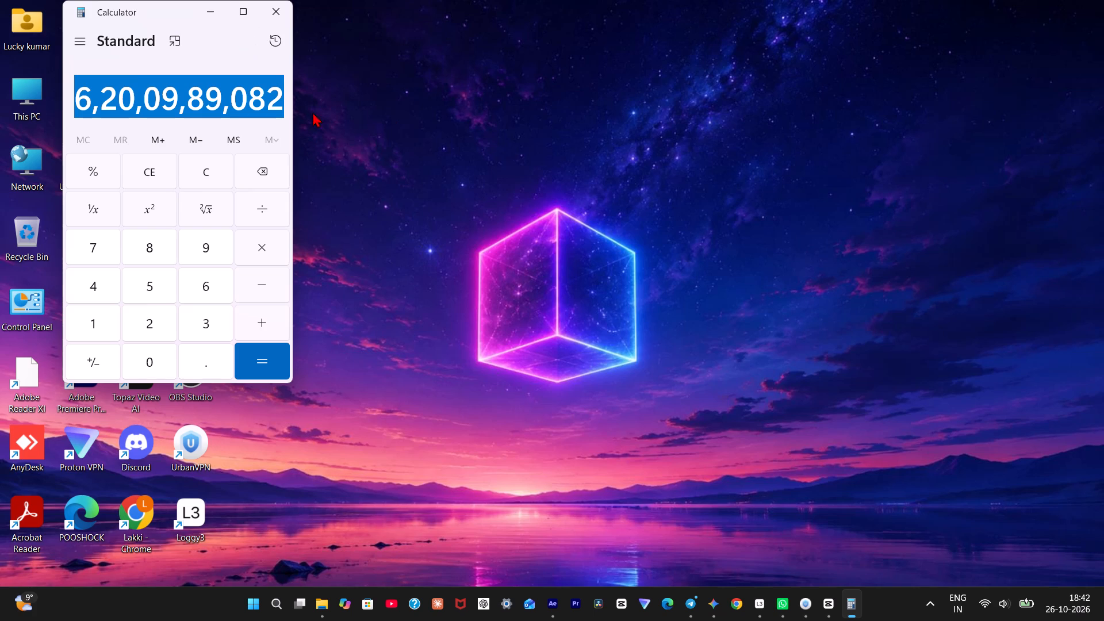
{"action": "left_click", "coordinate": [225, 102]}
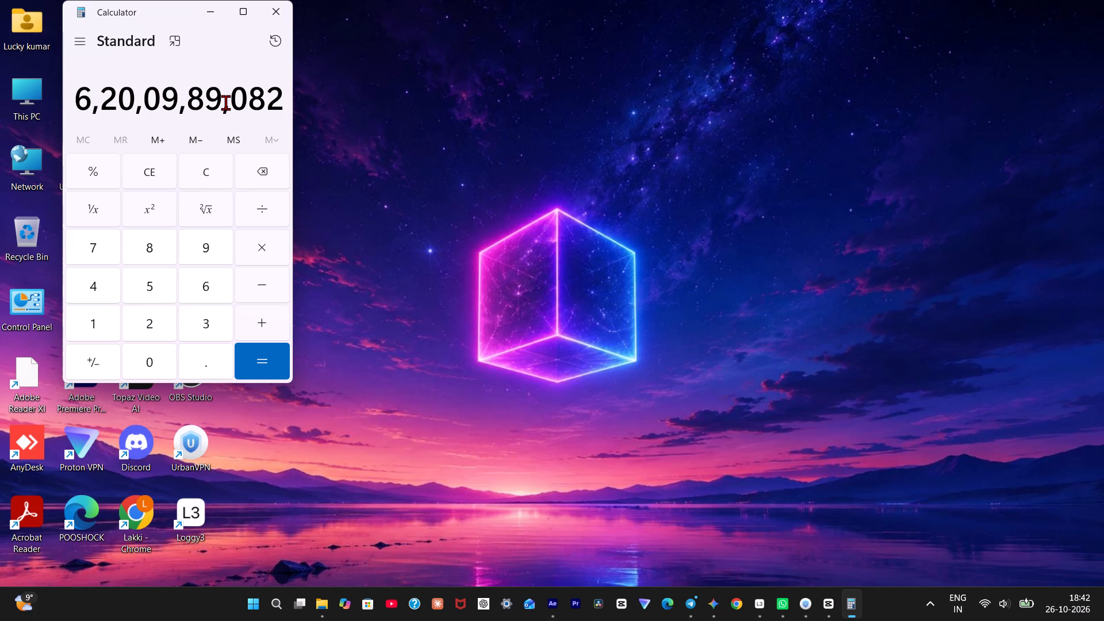
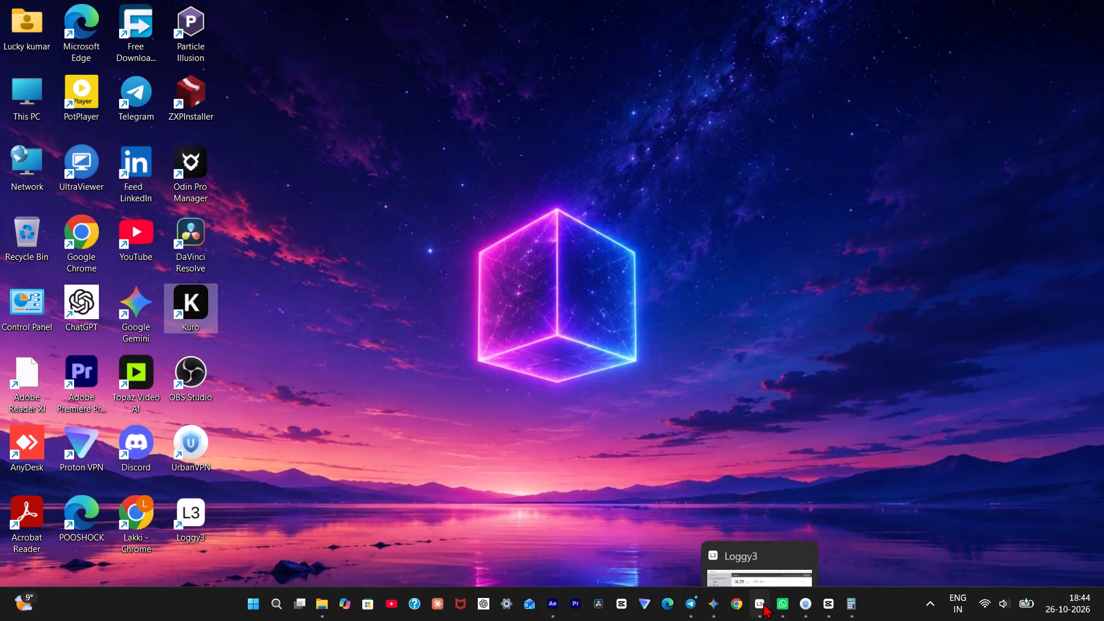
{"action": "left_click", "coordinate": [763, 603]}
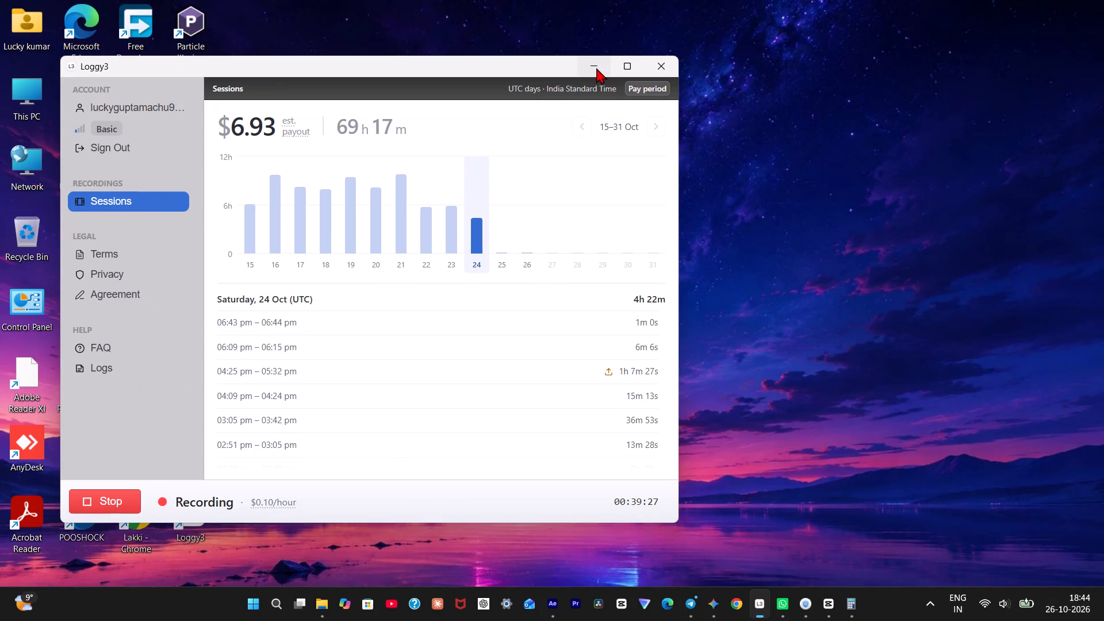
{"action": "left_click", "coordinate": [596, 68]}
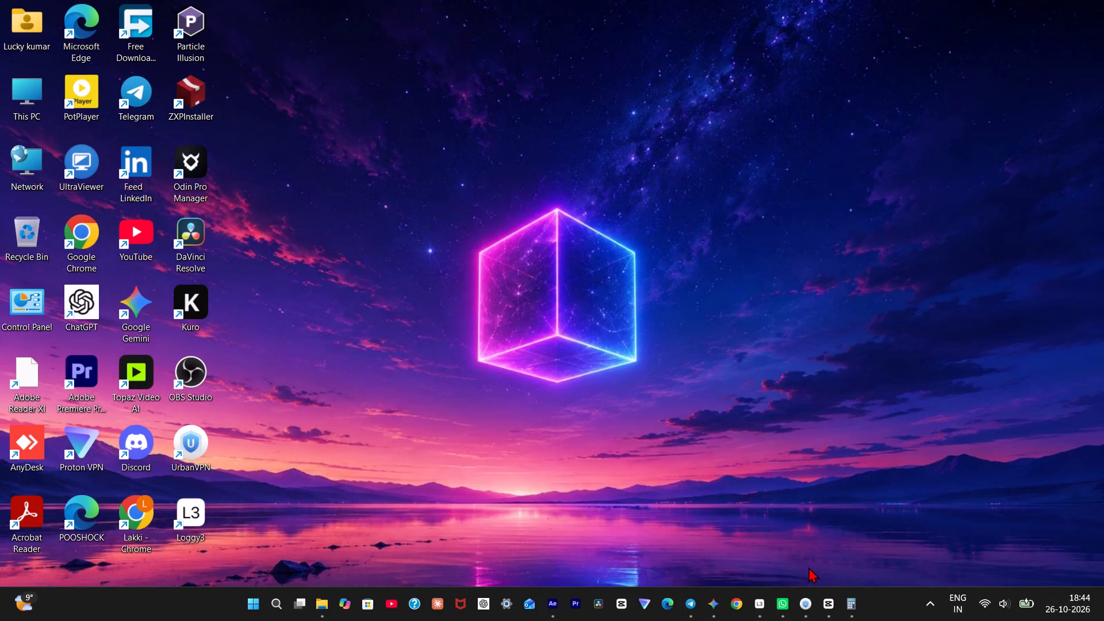
Switch to Loggy3, stop the running recording and start a new one.
{"action": "left_click", "coordinate": [761, 601]}
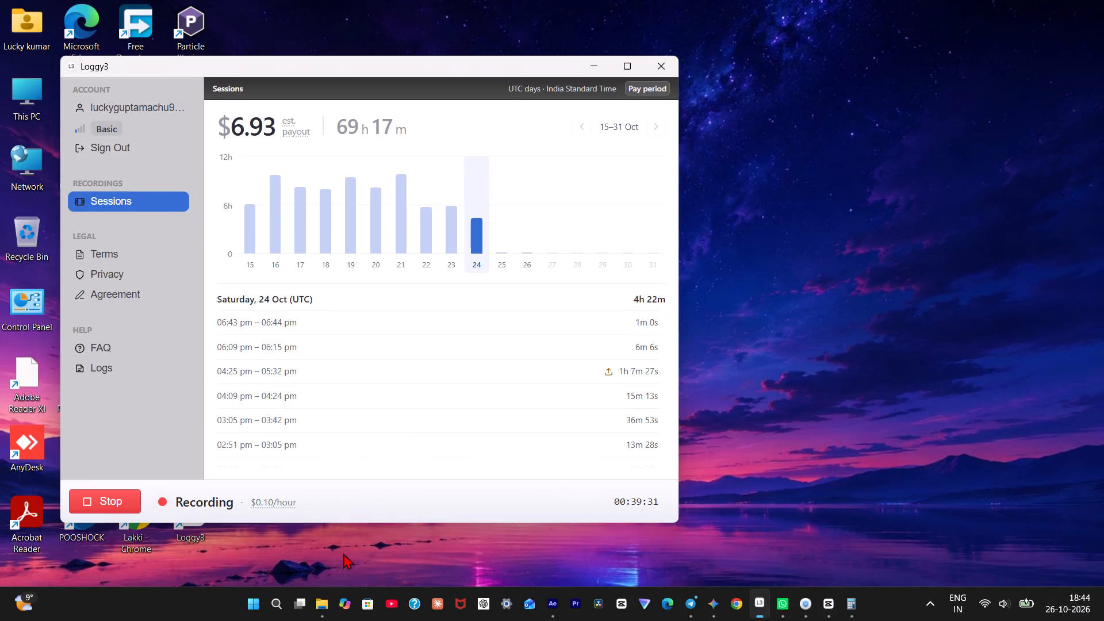
{"action": "left_click", "coordinate": [136, 507]}
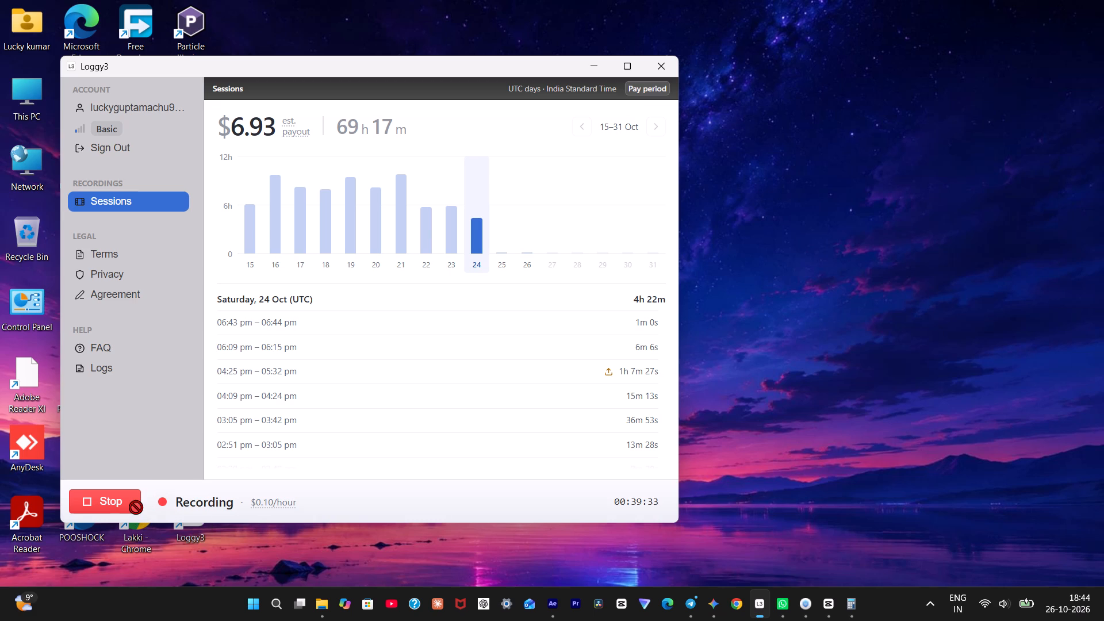
{"action": "left_click", "coordinate": [116, 507]}
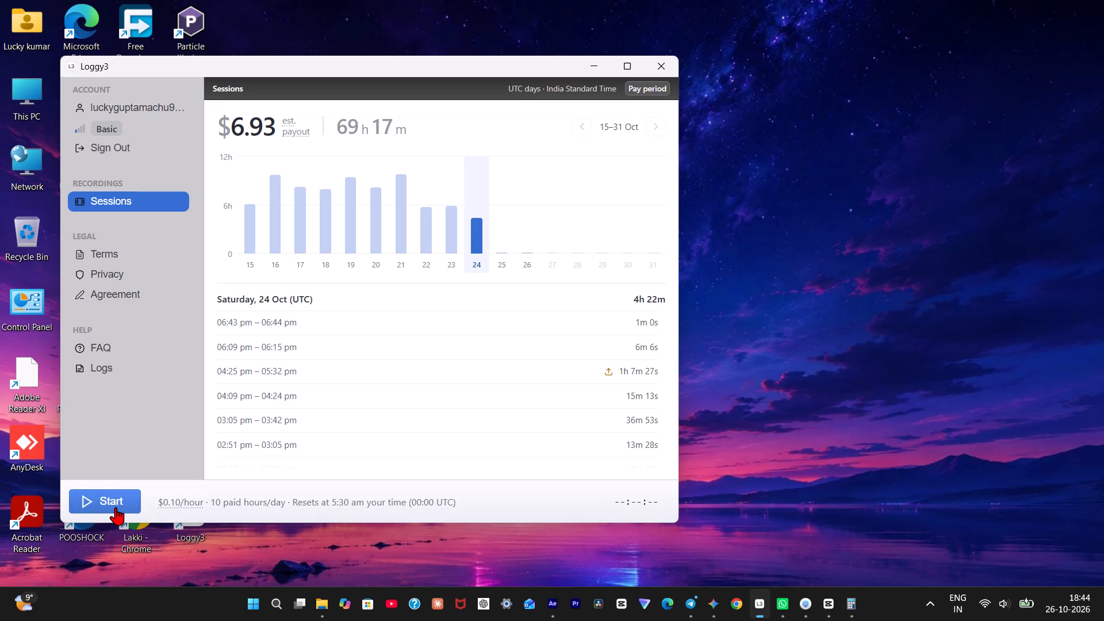
Check the recording sessions listed for 26 Oct and minimise the Loggy3 window.
{"action": "left_click", "coordinate": [526, 247]}
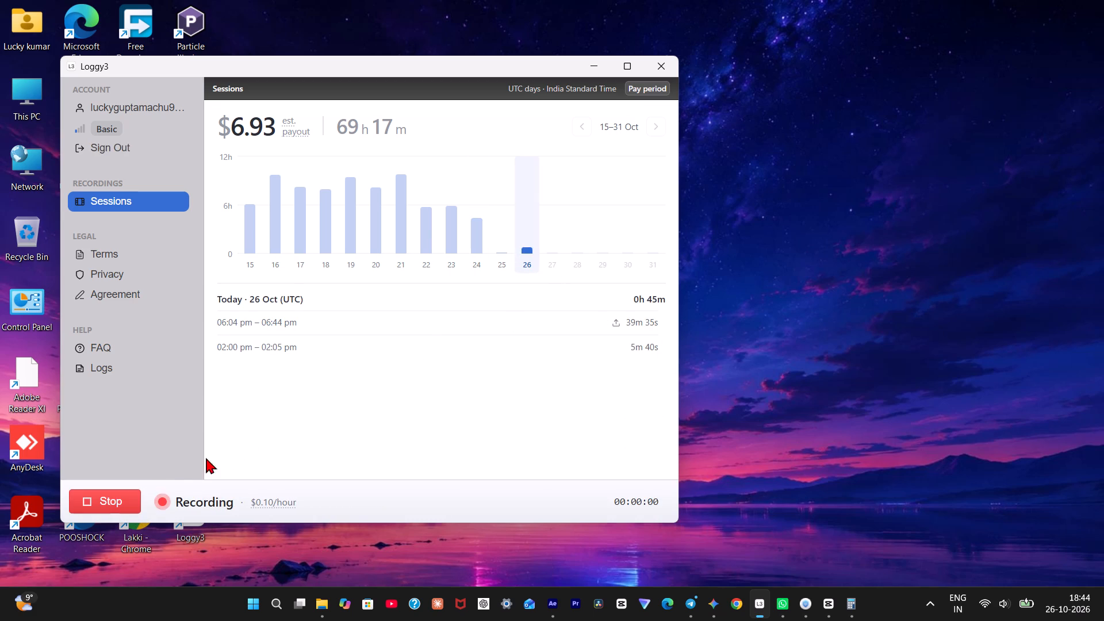
{"action": "left_click", "coordinate": [594, 60]}
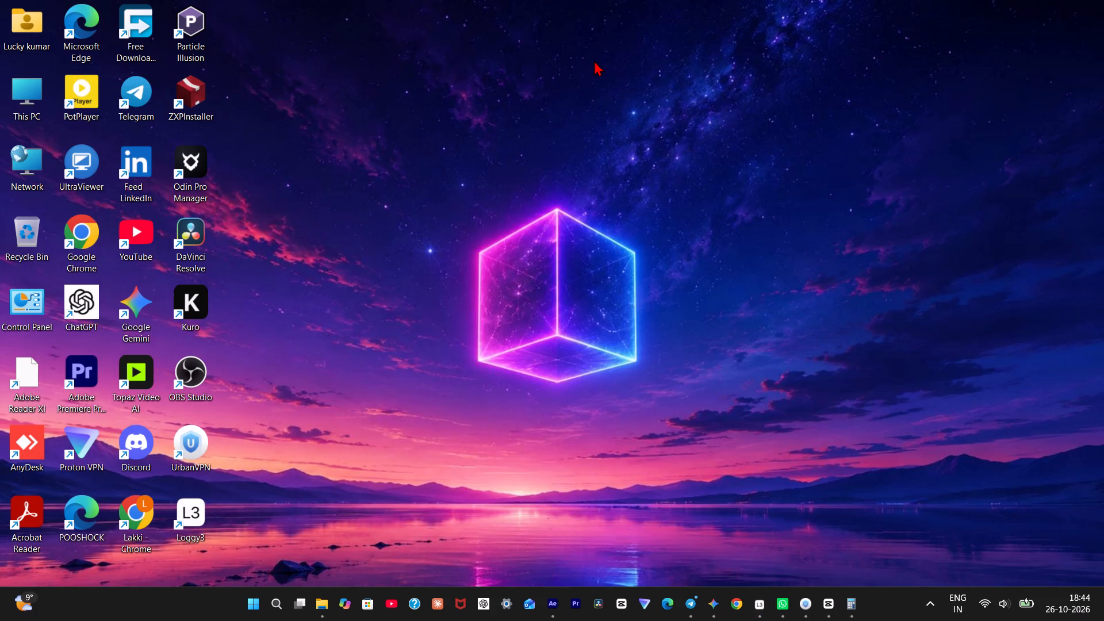